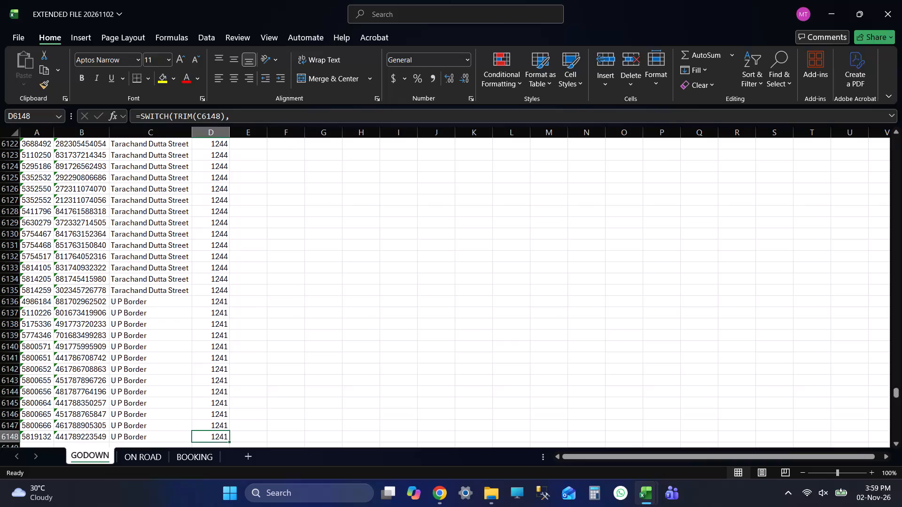
Switch to the add to godown workbook and check the first and last rows of its e-way bill number column.
key(ctrl+Up)
key(alt+Tab)
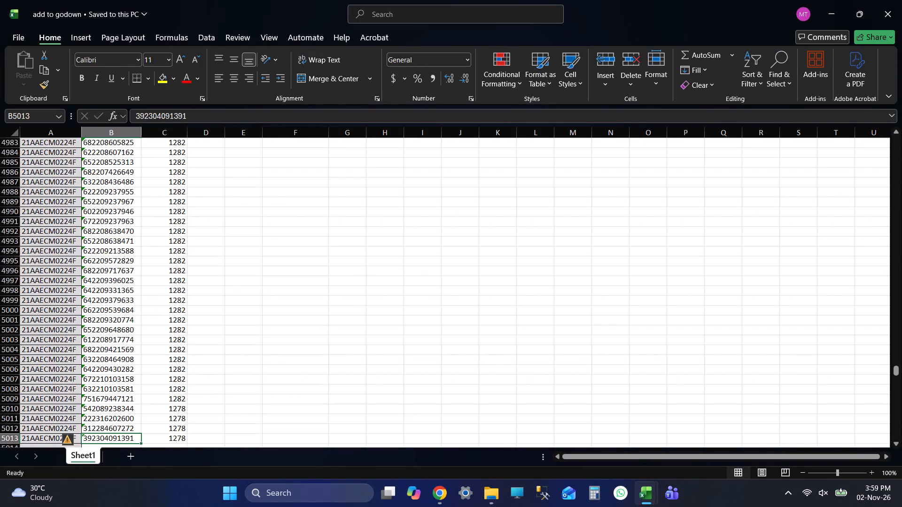
key(ctrl+Down)
key(ctrl+Up)
key(ctrl+Up)
key(Up)
key(Down)
key(Down)
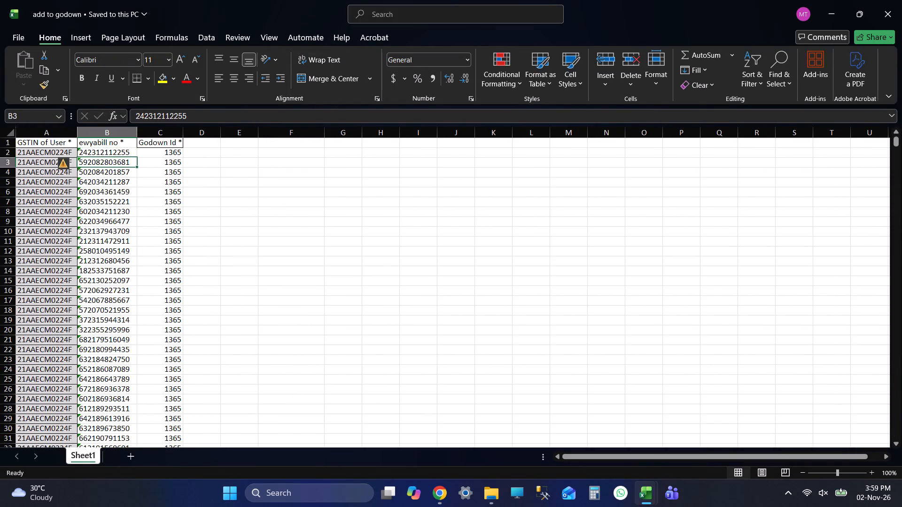
key(ctrl+Down)
Save and close the add to godown workbook.
key(ctrl+s)
key(ctrl+s)
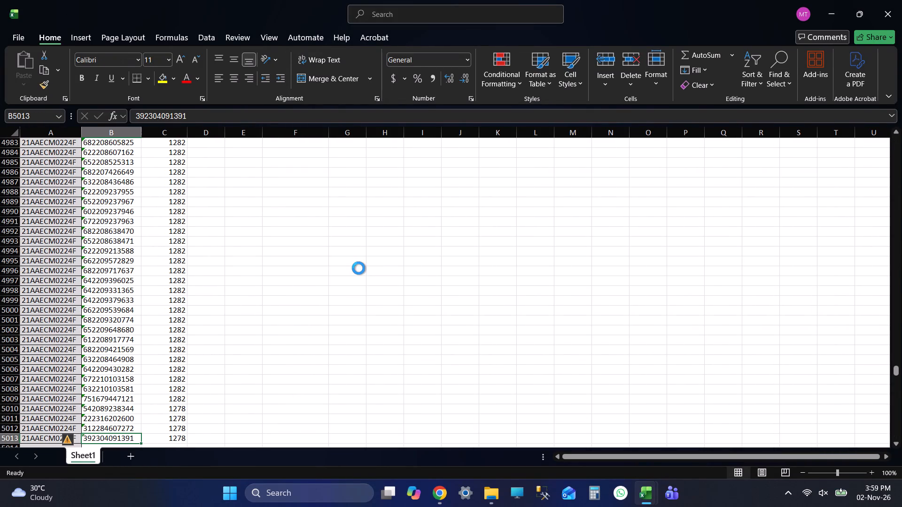
key(ctrl+s)
key(ctrl+s)
key(ctrl+s)
key(ctrl+s)
key(ctrl+s)
click(901, 0)
Open the MOVEMENT EXTEND workbook from the E Way Bill folder.
key(alt+Tab)
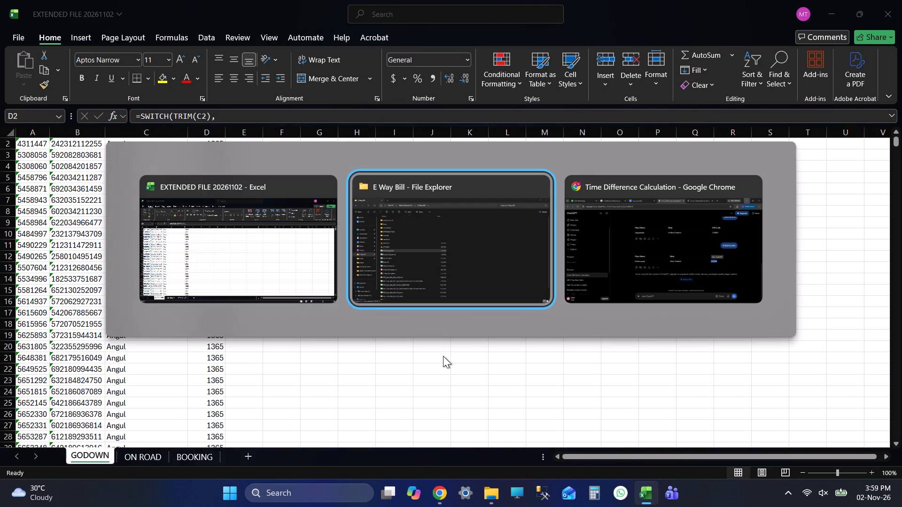
key(alt+Tab)
key(alt+Tab)
key(alt+Tab)
key(alt+Tab)
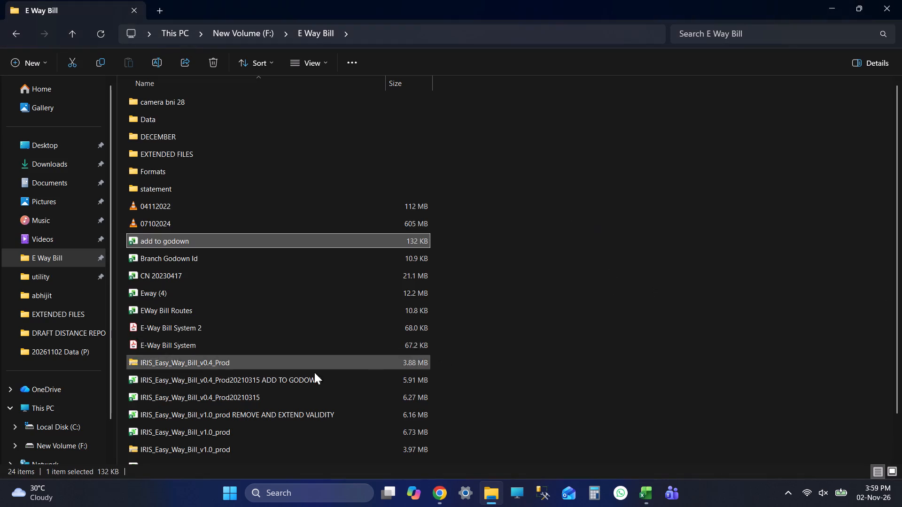
scroll(212, 348, down, 5)
scroll(231, 411, up, 1)
scroll(231, 412, down, 2)
double_click(216, 422)
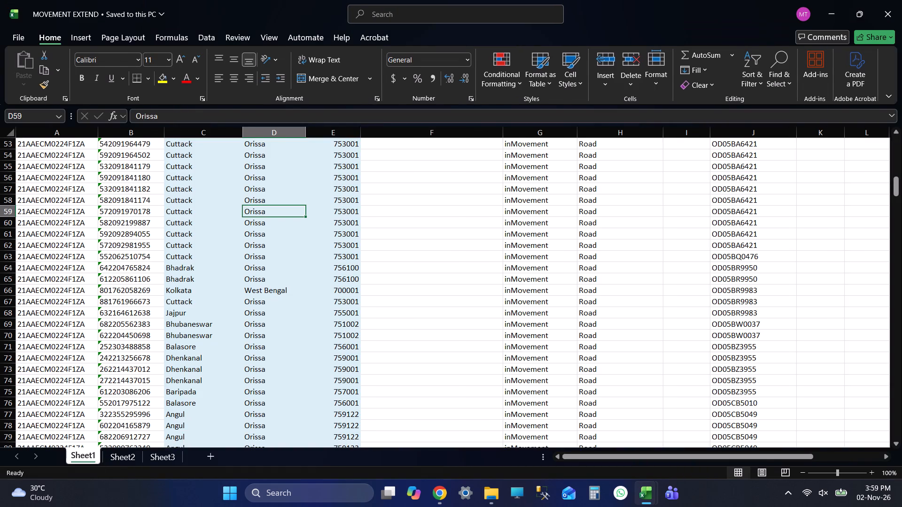
Clear all data rows below the header row across every column of Sheet1 in MOVEMENT EXTEND, keeping the headers.
key(ctrl+Up)
key(ctrl+Up)
key(Up)
key(Up)
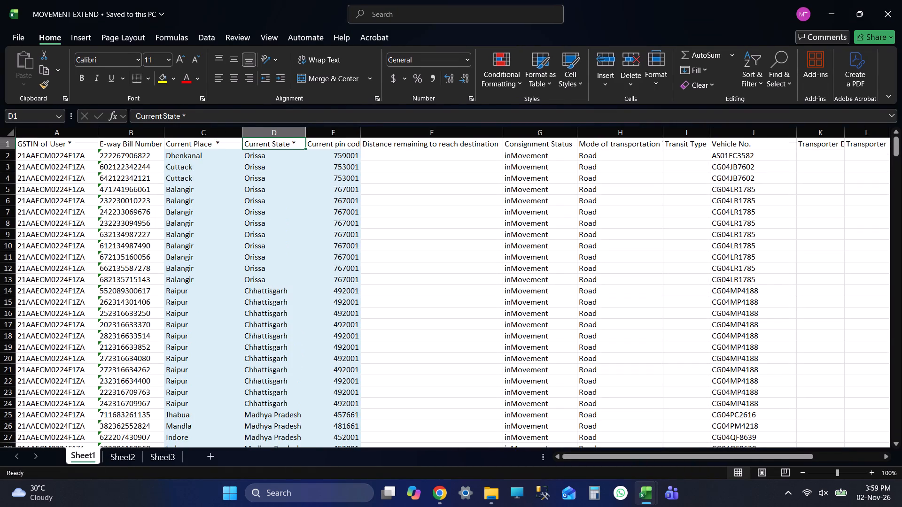
key(Up)
key(Up)
key(Up)
key(ctrl+Left)
key(Left)
key(Up)
key(Up)
key(Up)
key(Up)
key(Up)
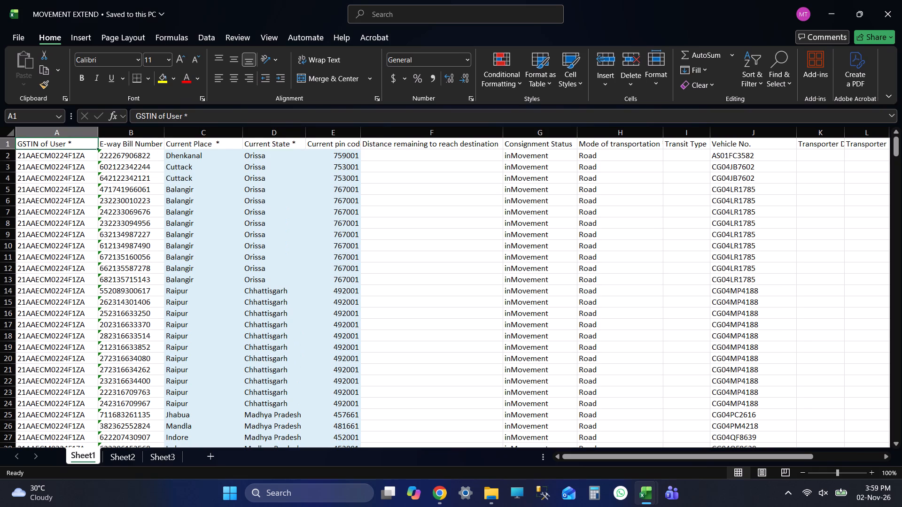
key(Left)
key(Left)
key(Left)
key(Left)
key(Left)
key(Up)
key(Up)
key(Up)
key(Up)
key(Up)
key(Up)
key(Down)
key(ctrl+shift+Right)
key(ctrl+shift+Right)
key(ctrl+shift+Right)
key(ctrl+shift+Right)
key(ctrl+shift+Right)
key(ctrl+shift+Right)
key(ctrl+shift+Right)
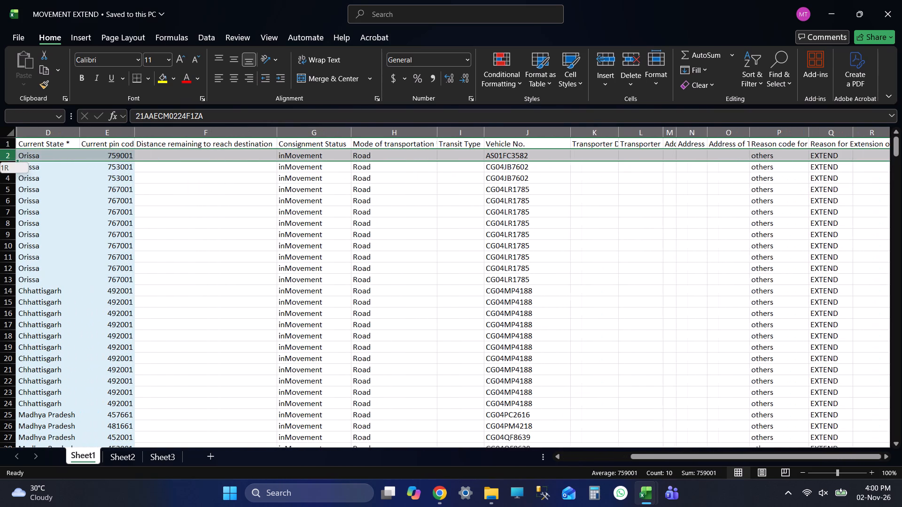
key(ctrl+shift+Right)
key(ctrl+shift+Right)
key(ctrl+shift+Right)
key(ctrl+shift+Right)
key(ctrl+shift+Down)
key(Delete)
key(ctrl+Up)
key(Up)
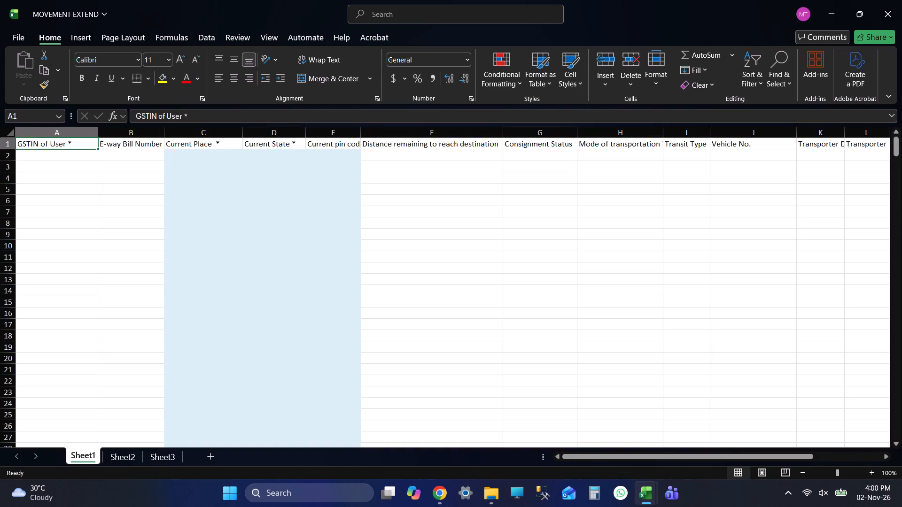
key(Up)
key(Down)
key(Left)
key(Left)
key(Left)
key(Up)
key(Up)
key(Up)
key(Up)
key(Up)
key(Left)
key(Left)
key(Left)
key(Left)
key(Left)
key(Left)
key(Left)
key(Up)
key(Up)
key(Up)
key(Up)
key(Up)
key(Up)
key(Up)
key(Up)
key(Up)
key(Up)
Save the cleared MOVEMENT EXTEND workbook.
key(ctrl+s)
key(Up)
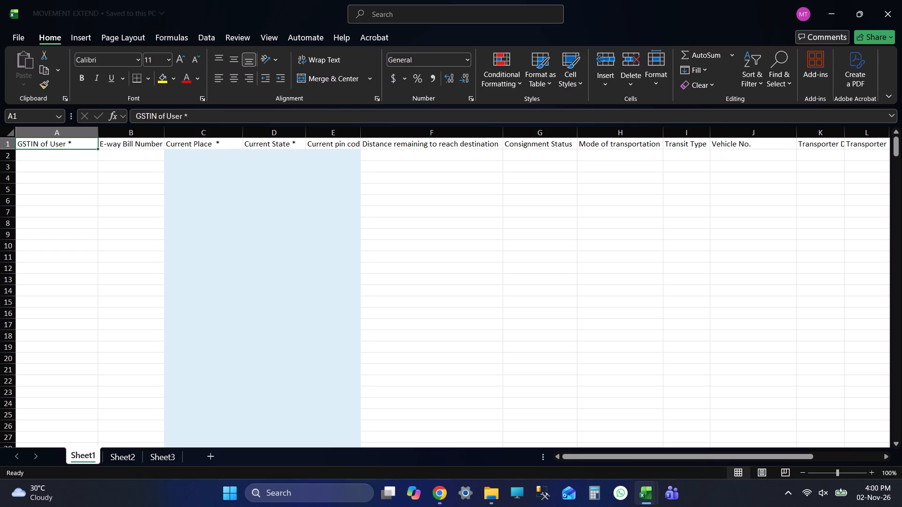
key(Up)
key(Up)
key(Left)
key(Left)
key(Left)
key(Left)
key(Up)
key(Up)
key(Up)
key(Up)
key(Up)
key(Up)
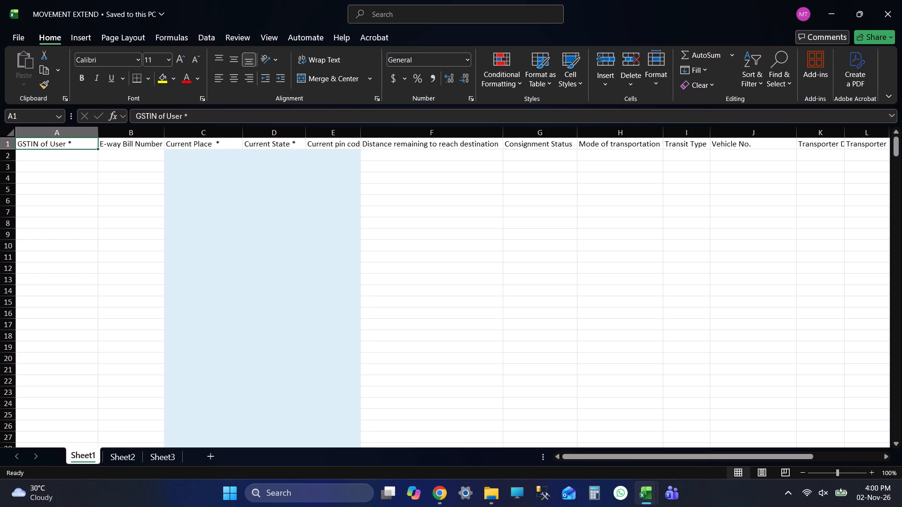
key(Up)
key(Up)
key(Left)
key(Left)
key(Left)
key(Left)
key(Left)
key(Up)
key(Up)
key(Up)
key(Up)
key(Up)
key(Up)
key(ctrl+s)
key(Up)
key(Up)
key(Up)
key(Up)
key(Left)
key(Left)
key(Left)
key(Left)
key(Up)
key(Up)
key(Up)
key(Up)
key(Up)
Select the first empty data cell under GSTIN of User and save the MOVEMENT EXTEND workbook again.
key(ctrl+s)
key(ctrl+s)
key(ctrl+s)
key(Down)
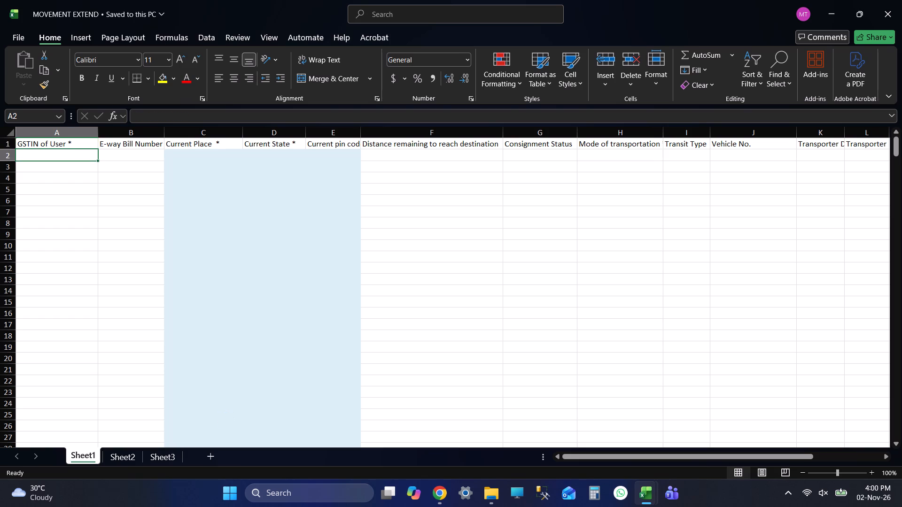
key(ctrl+s)
key(ctrl+s)
key(ctrl+s)
key(ctrl+s)
key(ctrl+s)
key(ctrl+s)
key(ctrl+s)
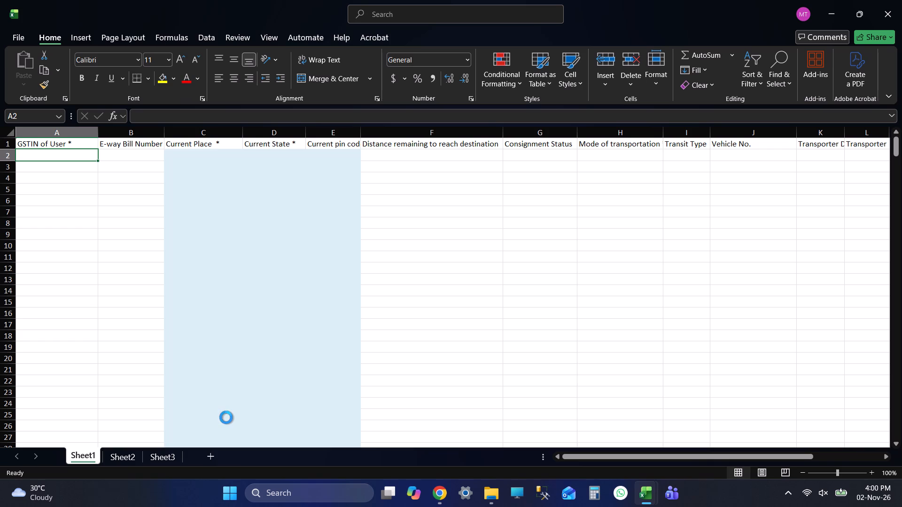
key(ctrl+s)
key(ctrl+s)
key(ctrl+s)
Switch to EXTENDED FILE 20261102 and go to the GSTIN of User header on the ON ROAD sheet.
key(alt+Tab)
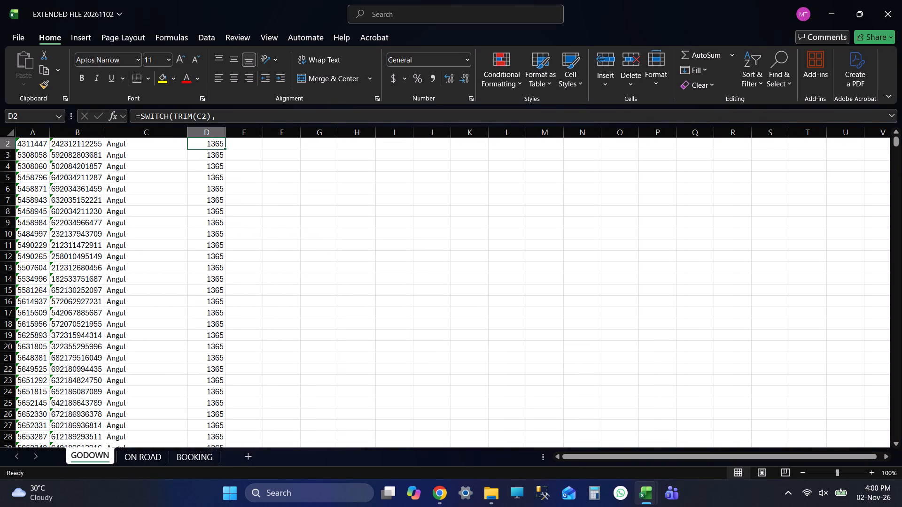
click(138, 448)
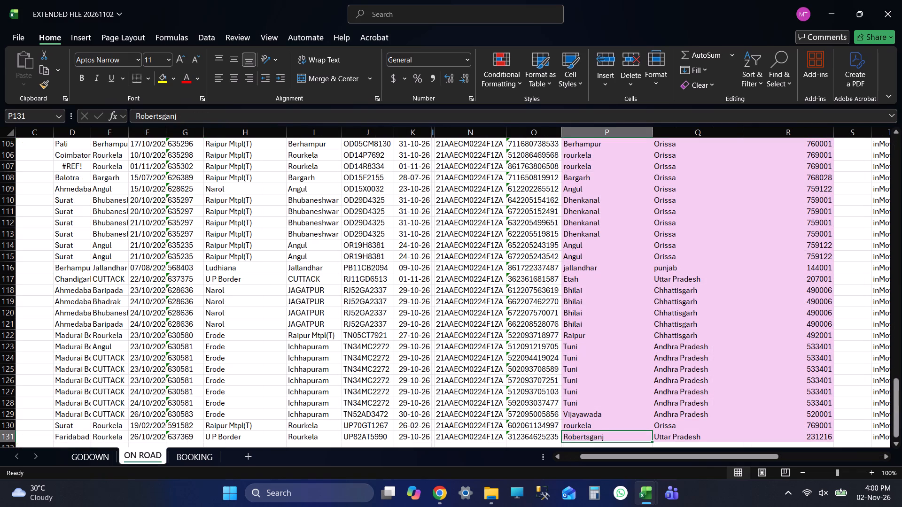
click(364, 259)
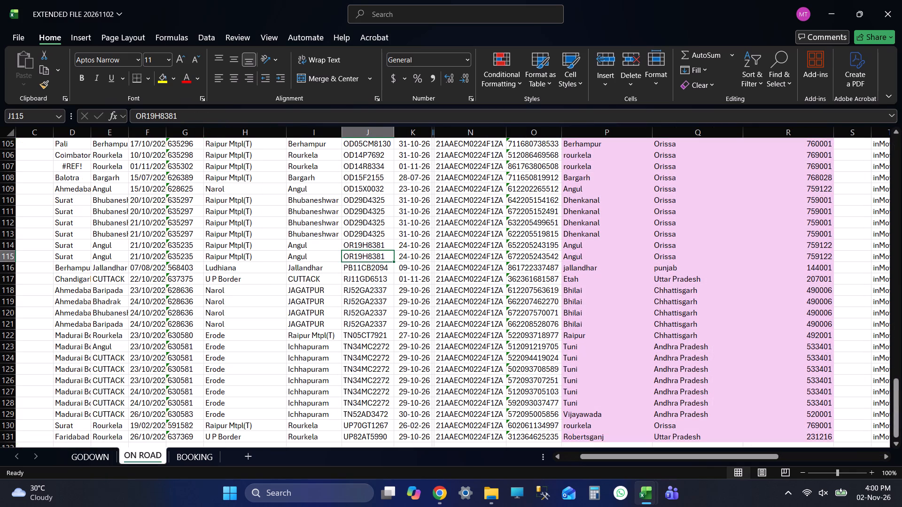
key(ctrl+Up)
key(Up)
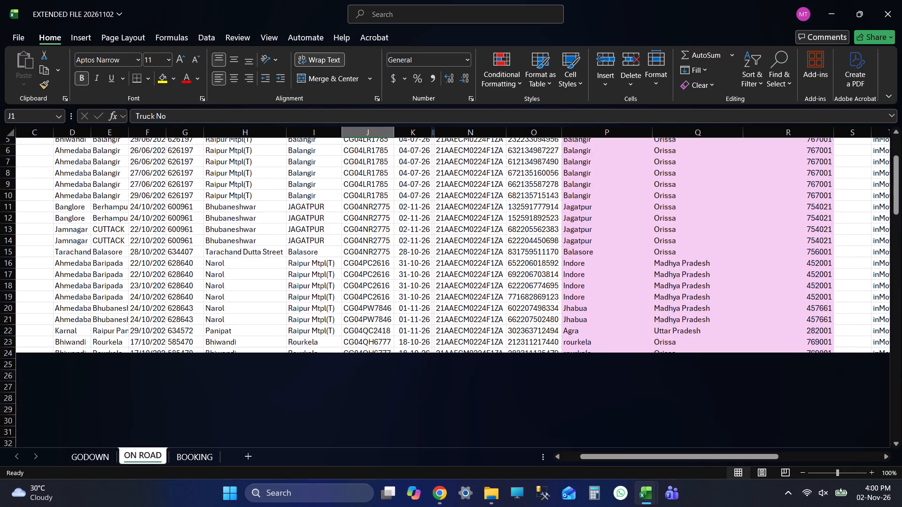
key(Up)
key(Up)
key(Up)
key(Right)
key(Right)
key(Up)
key(Right)
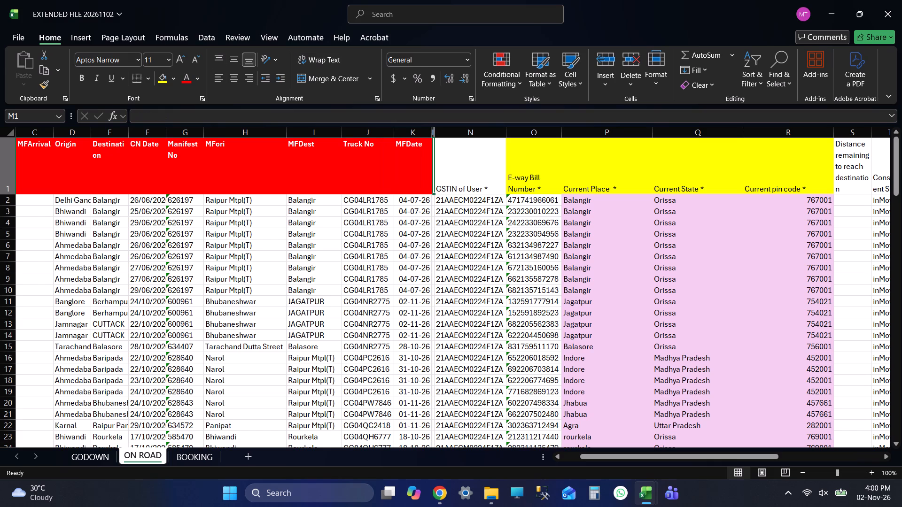
key(Up)
key(Right)
key(Up)
key(Up)
key(Up)
Return to MOVEMENT EXTEND, select the first empty cell under GSTIN of User on Sheet1, and save the workbook.
key(alt+Tab)
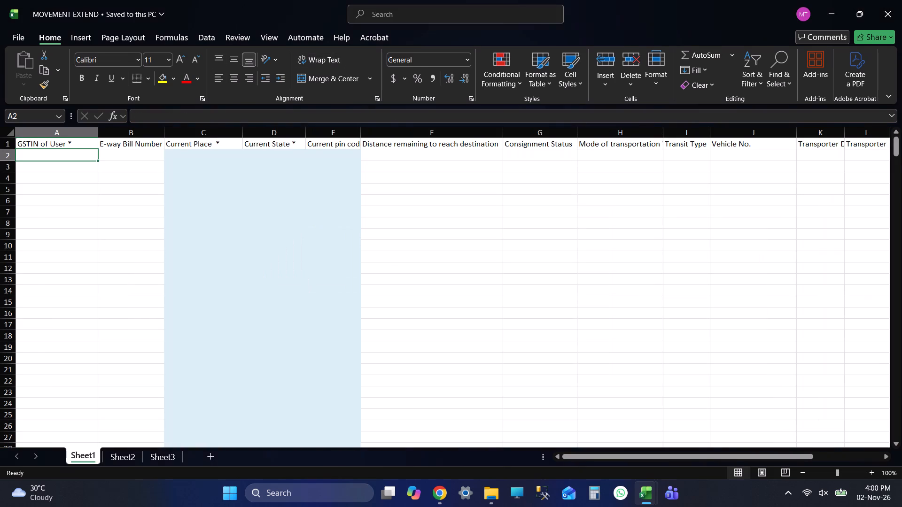
key(Up)
key(Up)
key(Left)
key(Left)
key(Left)
key(Left)
key(Left)
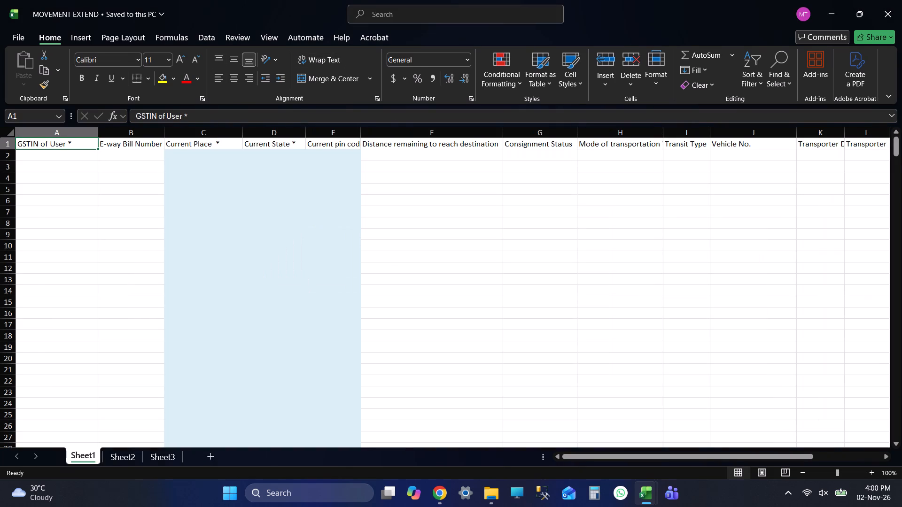
key(Down)
key(Left)
key(Left)
key(Left)
key(Left)
key(Left)
key(Left)
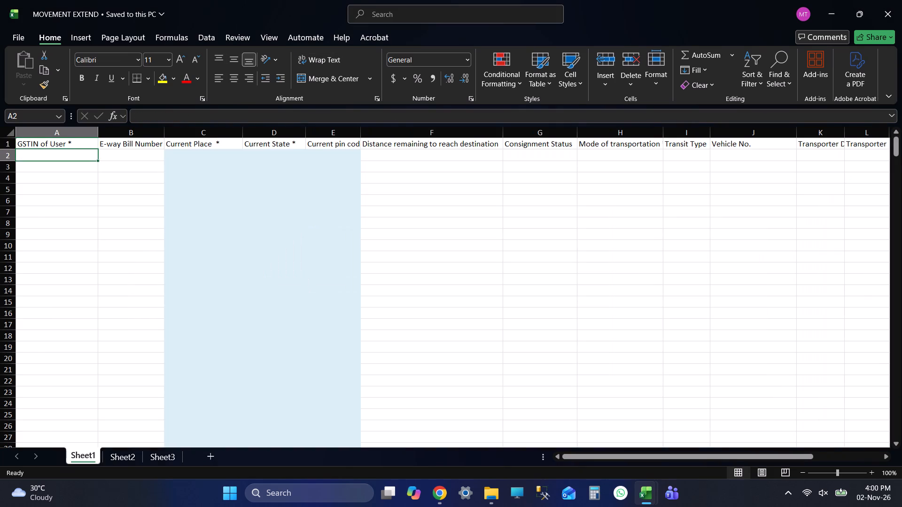
key(Up)
key(Down)
key(Up)
key(Down)
key(Up)
key(Up)
key(Up)
key(Up)
key(Down)
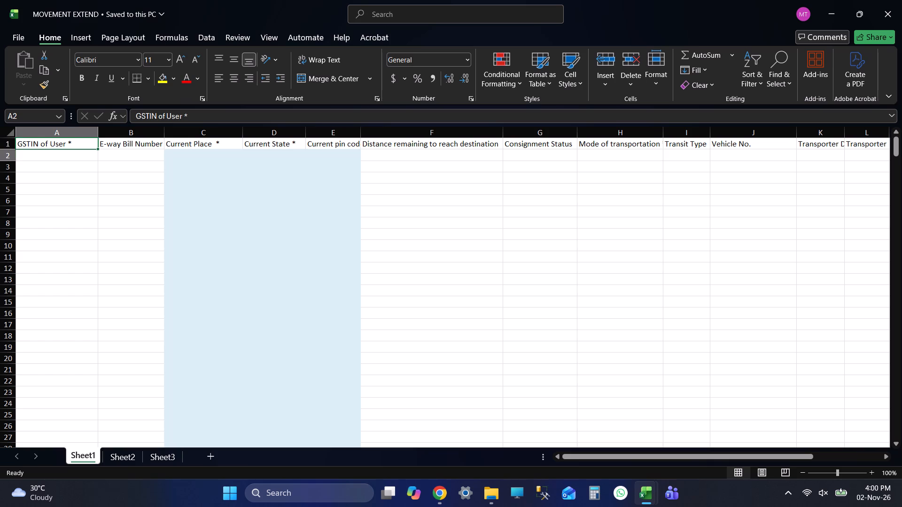
key(ctrl+s)
key(ctrl+s)
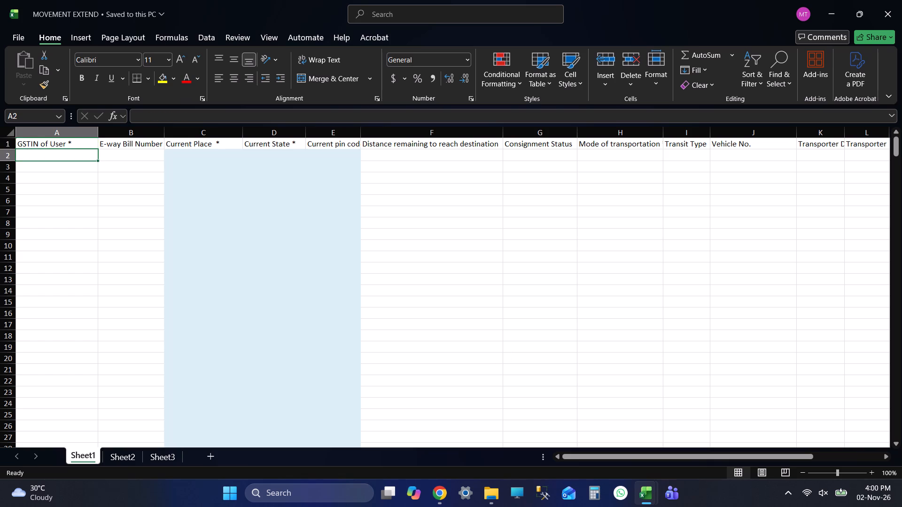
Copy all ON ROAD data rows below the header in EXTENDED FILE 20261102, from GSTIN of User through the last EXTEND reason column.
key(alt+Tab)
key(Up)
key(Up)
key(Up)
key(Up)
key(Up)
key(Up)
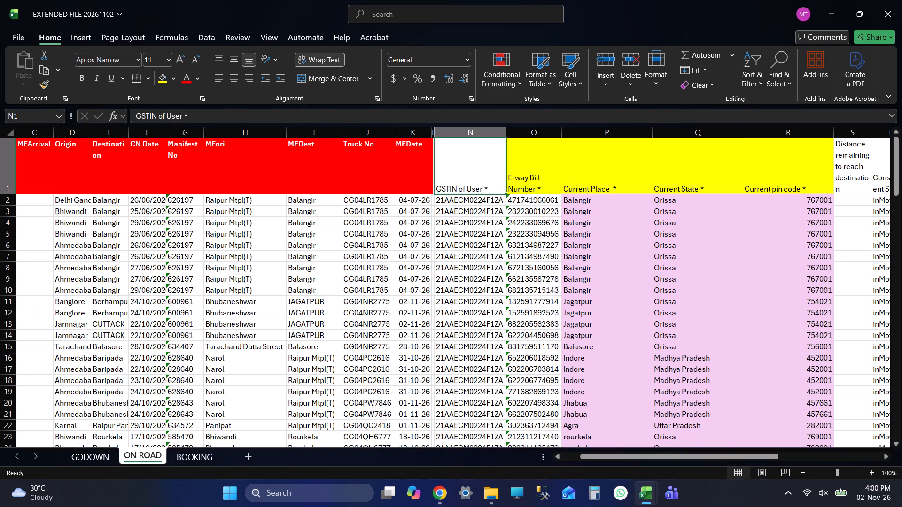
key(Down)
key(ctrl+shift+Right)
key(ctrl+shift+Right)
key(ctrl+shift+Right)
key(ctrl+shift+Right)
key(ctrl+shift+Right)
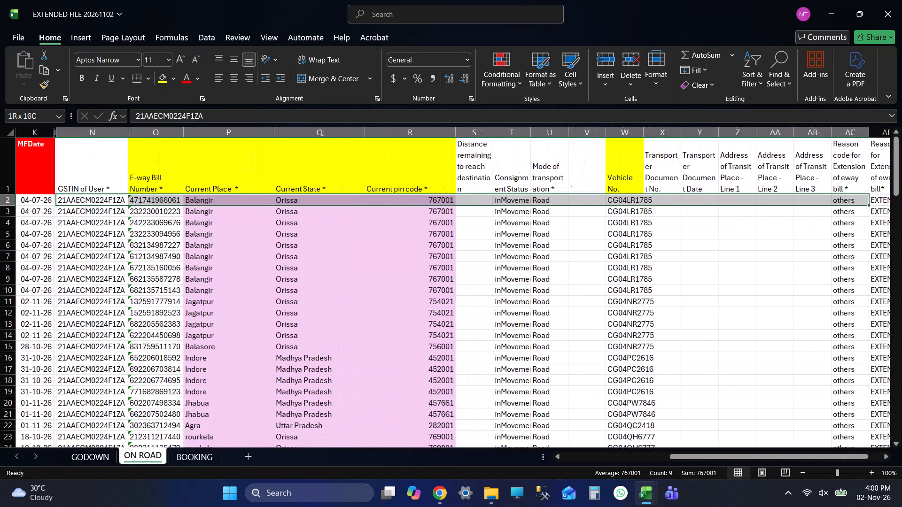
key(ctrl+shift+Right)
key(ctrl+shift+Down)
key(ctrl+c)
key(ctrl+c)
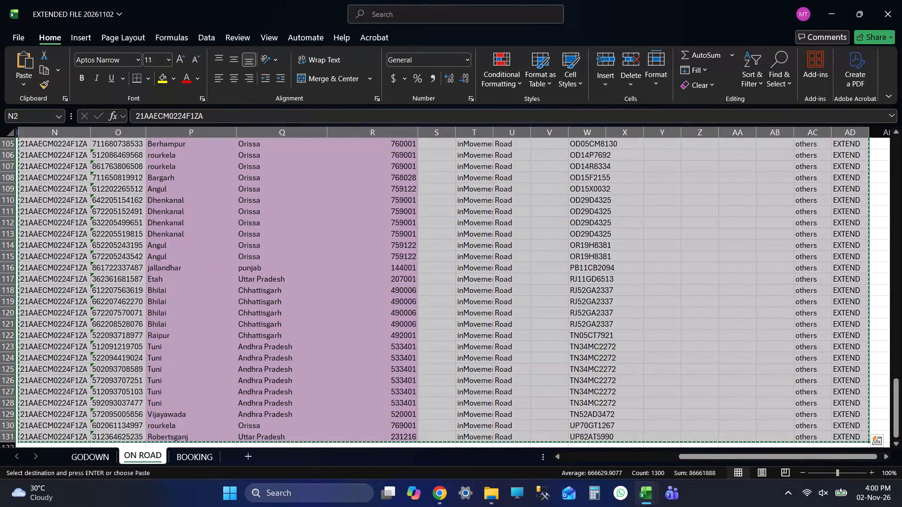
Paste the copied ON ROAD rows into Sheet1 of MOVEMENT EXTEND, starting at cell A2 under GSTIN of User.
key(alt+Tab)
key(Up)
key(Down)
key(ctrl+v)
key(Up)
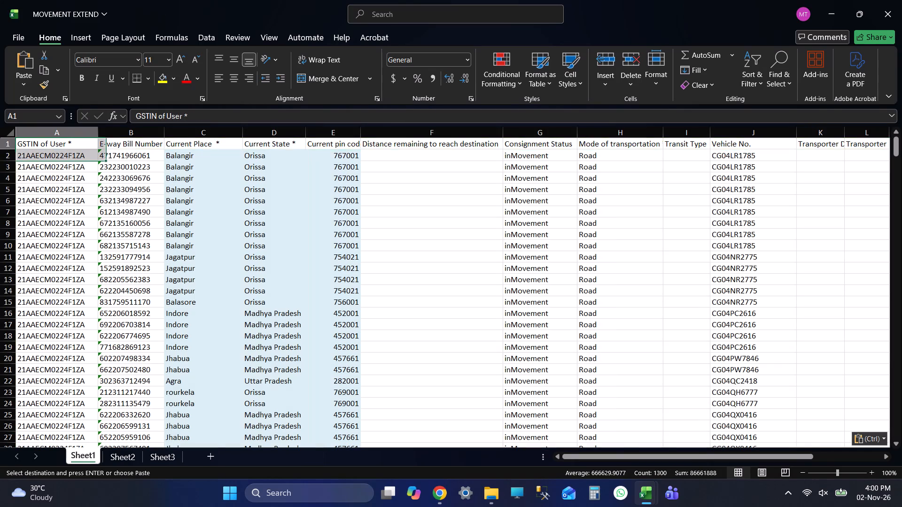
Save the MOVEMENT EXTEND workbook with the pasted ON ROAD rows.
key(ctrl+s)
key(ctrl+s)
key(ctrl+s)
key(ctrl+s)
key(ctrl+s)
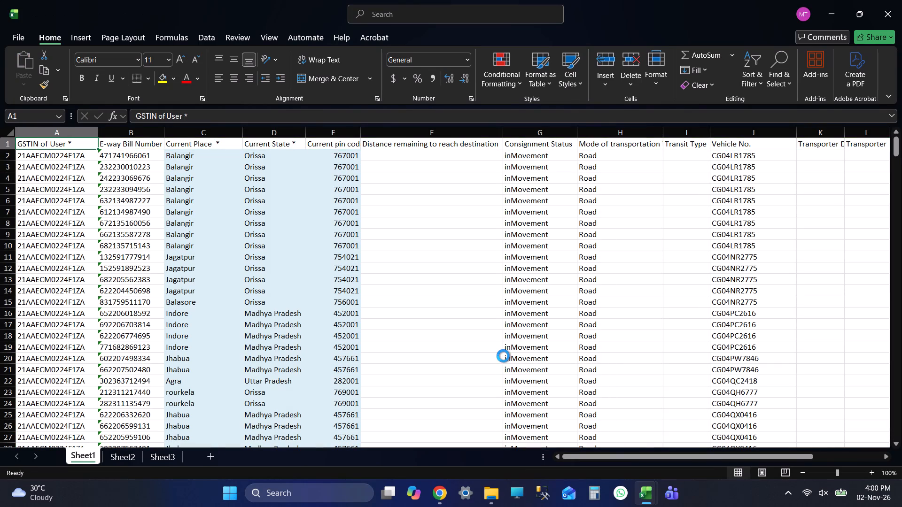
key(ctrl+s)
key(ctrl+s)
key(ctrl+s)
key(Up)
key(Up)
key(Up)
key(Up)
key(Up)
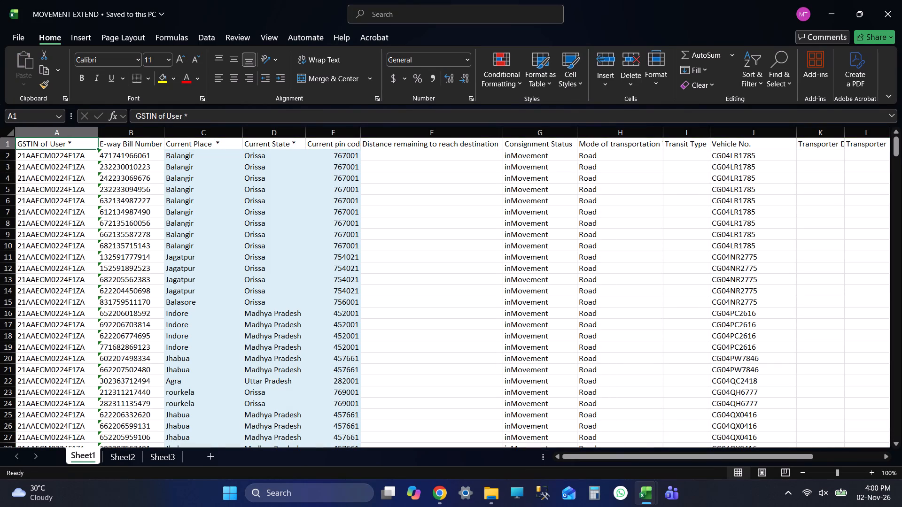
key(ctrl+s)
key(ctrl+s)
key(ctrl+s)
key(ctrl+s)
key(ctrl+s)
key(ctrl+s)
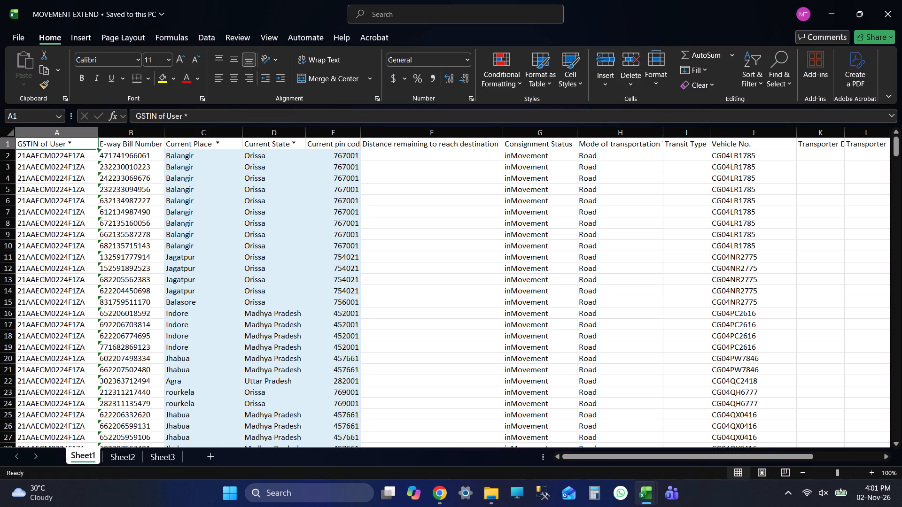
key(ctrl+s)
key(ctrl+s)
key(ctrl+s)
key(ctrl+s)
key(ctrl+s)
key(ctrl+s)
key(ctrl+s)
key(ctrl+s)
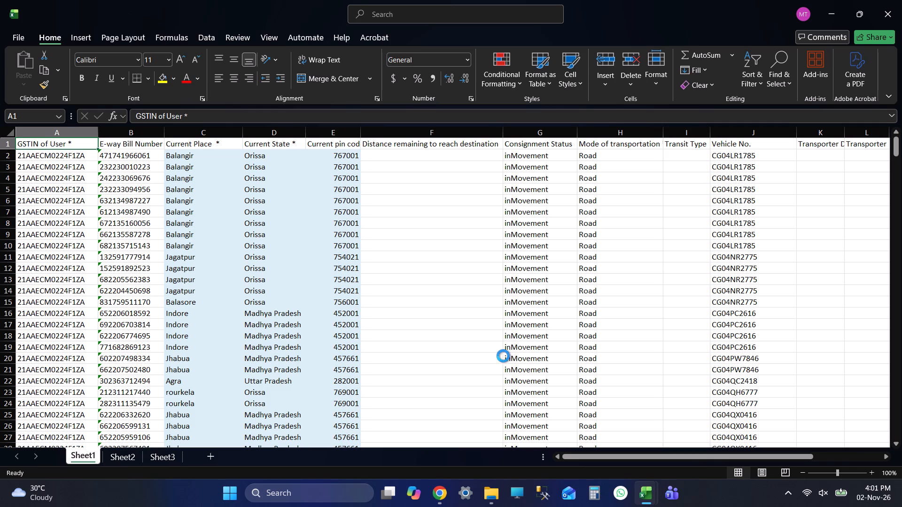
key(ctrl+s)
key(ctrl+s)
key(ctrl+s)
key(ctrl+s)
key(ctrl+s)
key(ctrl+s)
key(ctrl+s)
key(ctrl+s)
key(ctrl+s)
Select the first data cell under GSTIN of User on the ON ROAD sheet and save EXTENDED FILE 20261102.
key(alt+Tab)
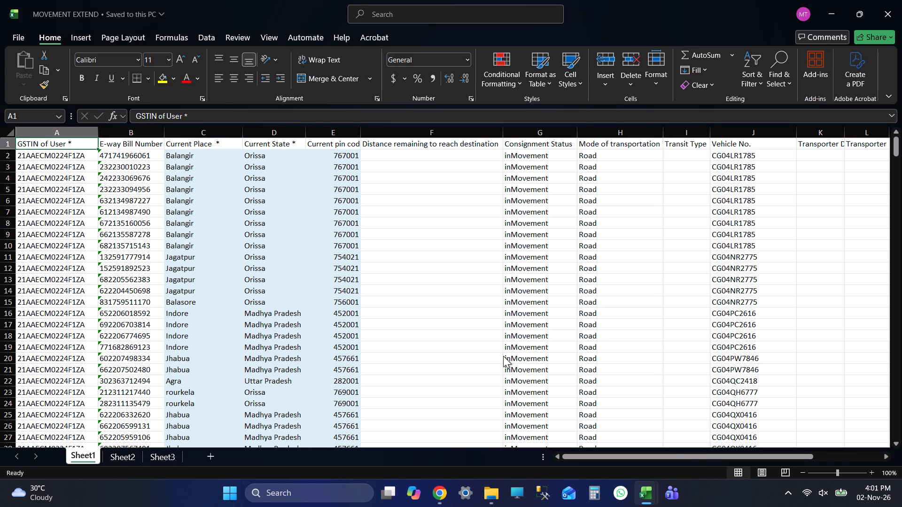
key(ctrl+Up)
key(Up)
key(Up)
key(Up)
key(Up)
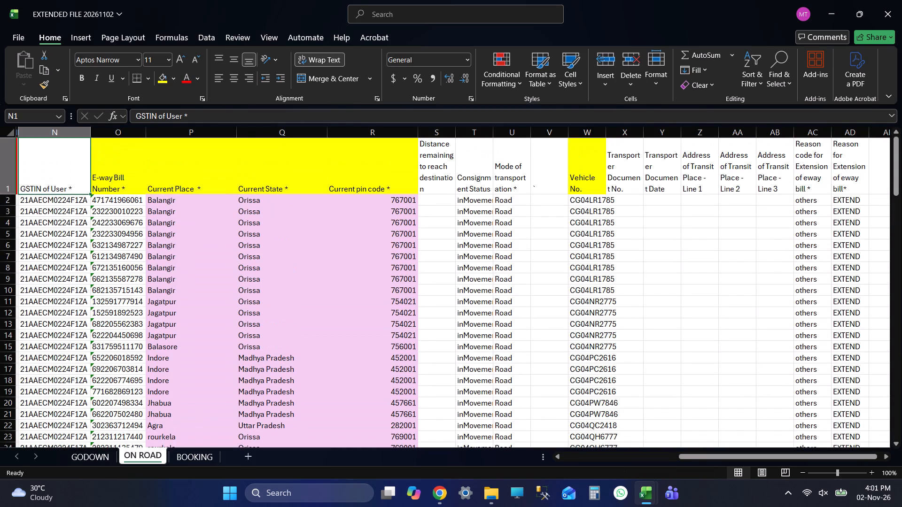
key(Up)
key(Down)
key(ctrl+s)
key(ctrl+s)
key(ctrl+s)
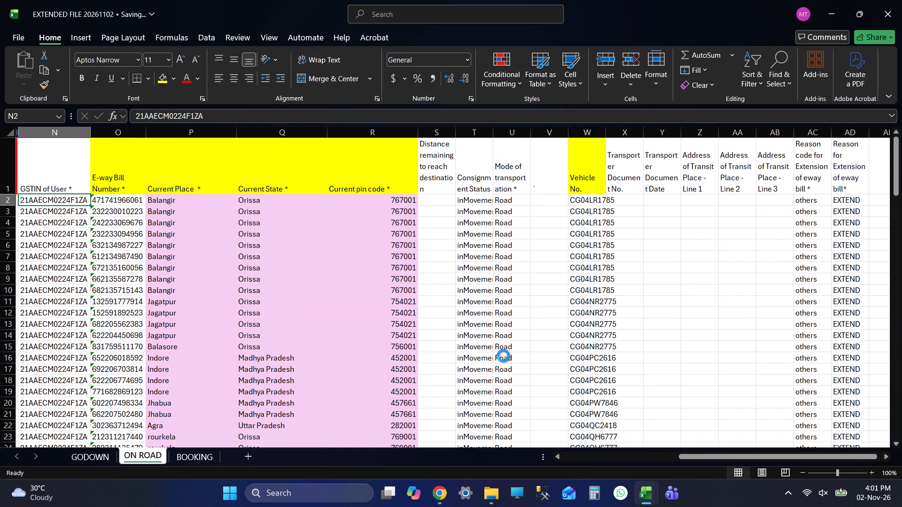
key(ctrl+s)
key(ctrl+s)
key(ctrl+s)
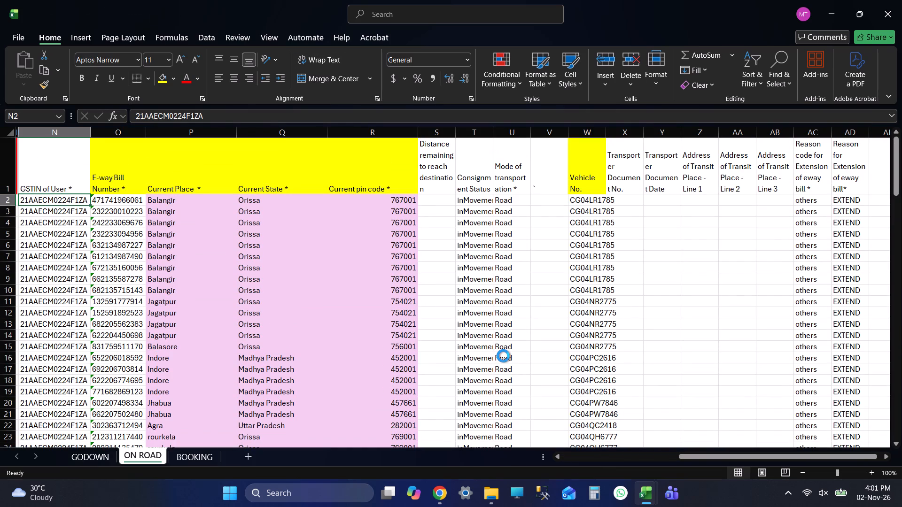
key(ctrl+s)
key(ctrl+s)
key(ctrl+s)
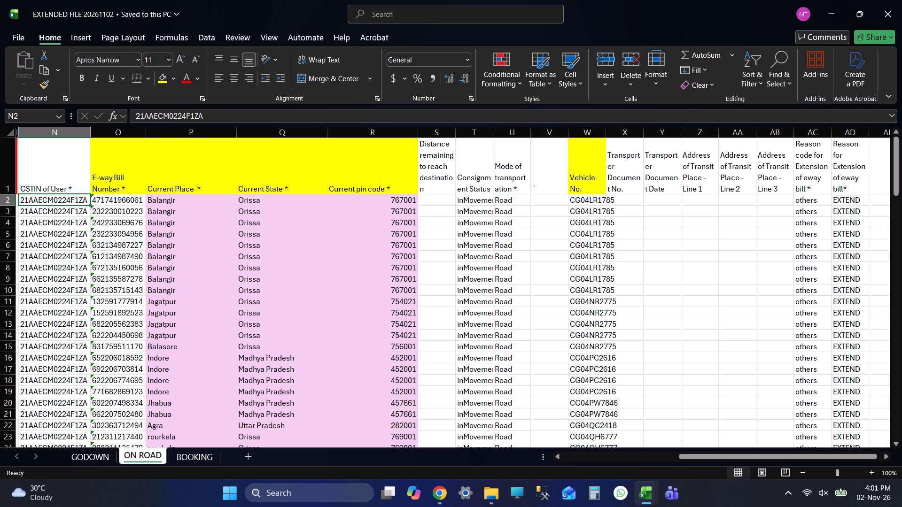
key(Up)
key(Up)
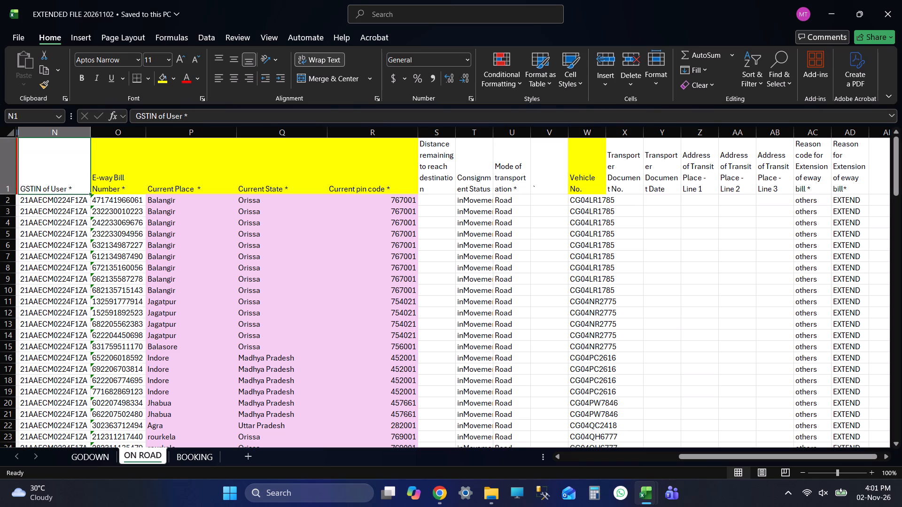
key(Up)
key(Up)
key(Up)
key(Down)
Return to the top of Sheet1 in MOVEMENT EXTEND and save the workbook again.
key(alt+Tab)
key(ctrl+Up)
key(Up)
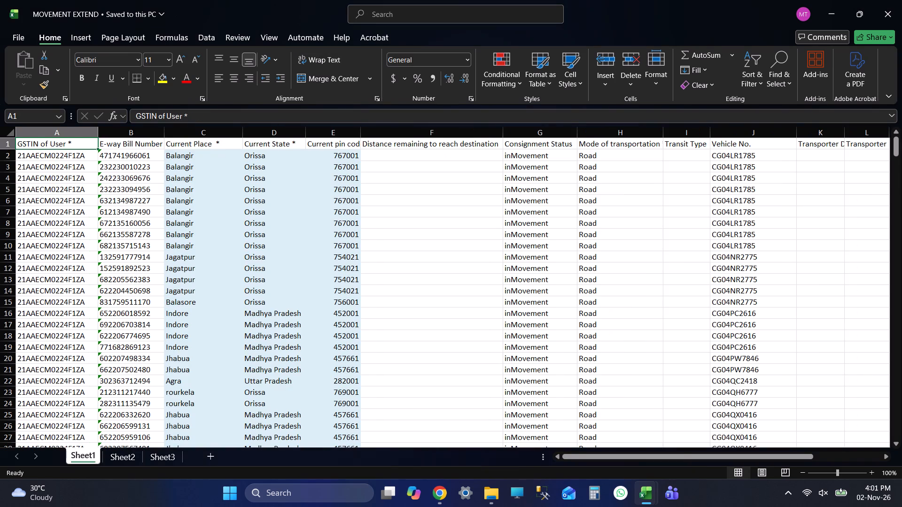
key(Up)
key(ctrl+s)
key(ctrl+s)
key(ctrl+s)
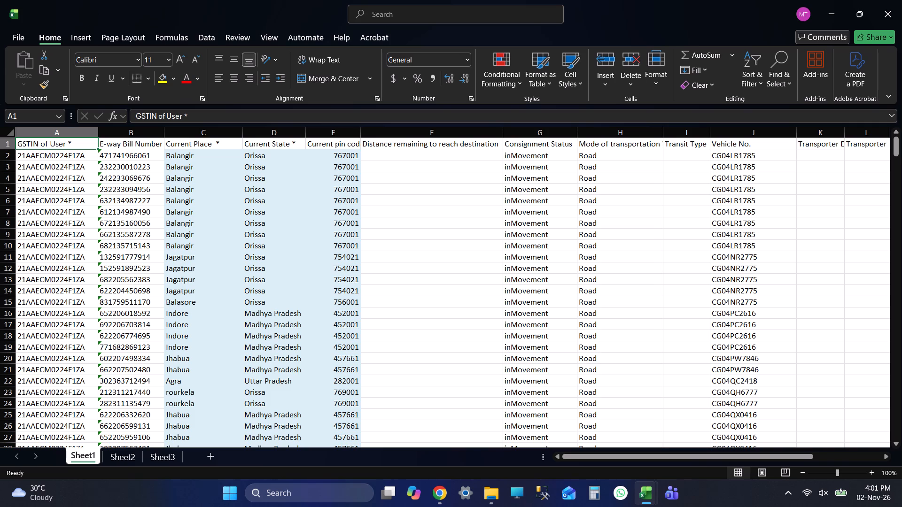
key(ctrl+s)
key(ctrl+s)
key(ctrl+s)
key(ctrl+s)
key(ctrl+s)
key(ctrl+s)
key(alt+Tab)
key(Up)
key(Up)
key(Up)
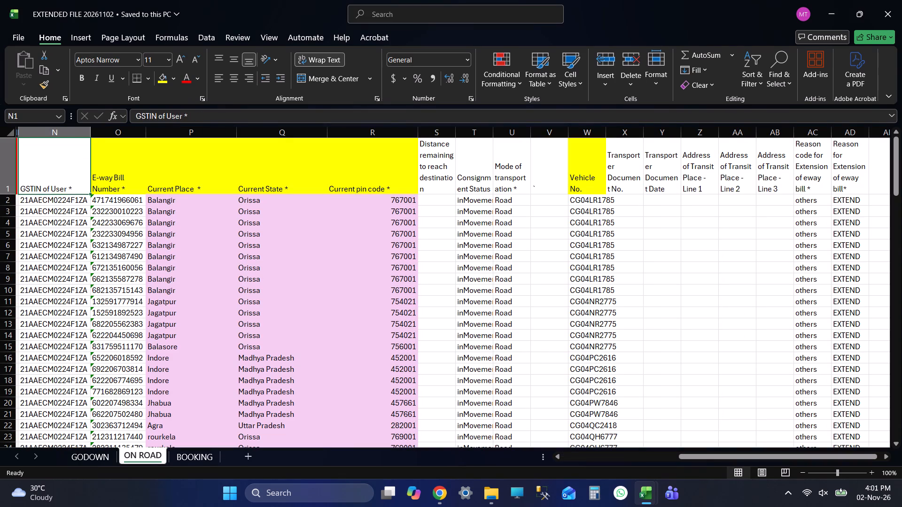
key(Down)
key(alt+Tab)
key(ctrl+s)
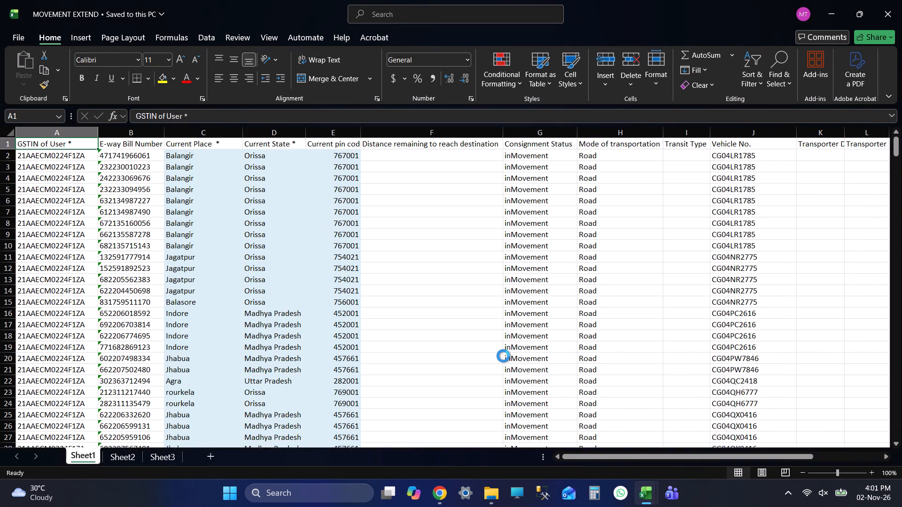
key(ctrl+s)
Compare the last filled row of Sheet1 in MOVEMENT EXTEND with the last filled row of the ON ROAD sheet.
key(Down)
key(alt+Tab)
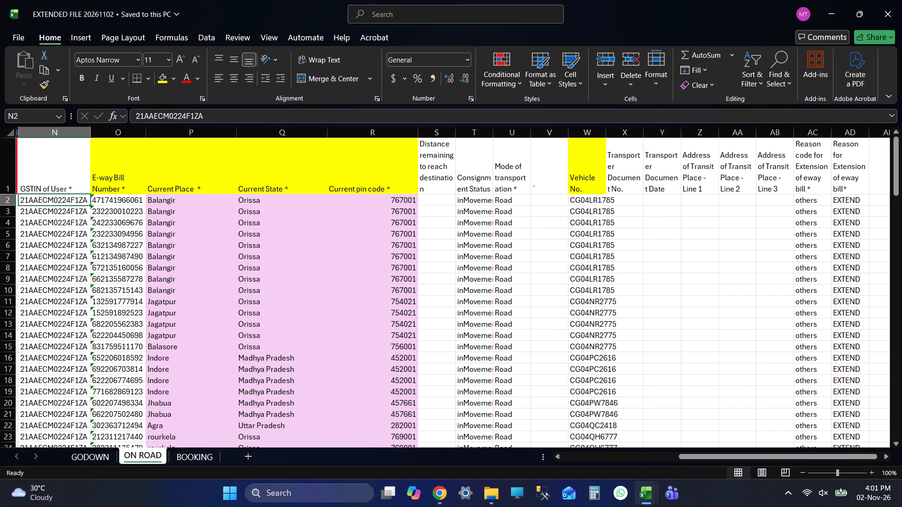
key(alt+Tab)
key(ctrl+Down)
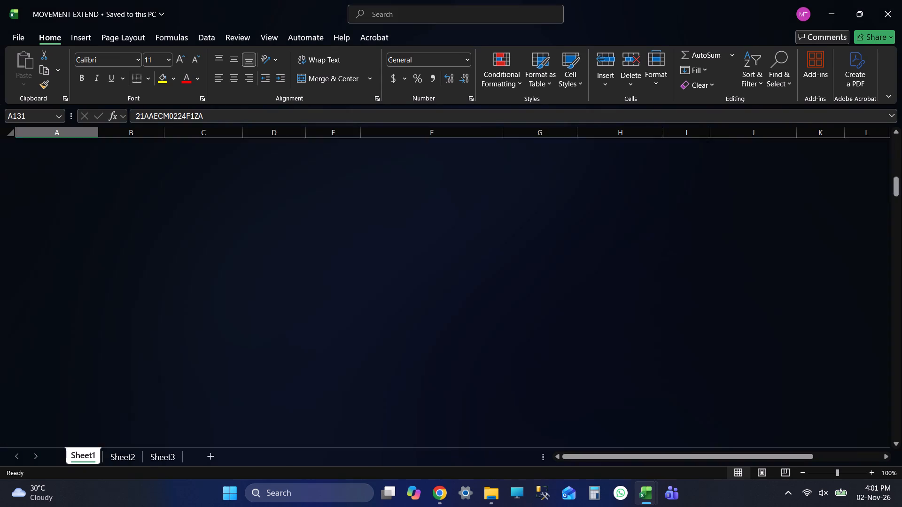
key(alt+Tab)
key(ctrl+Down)
key(alt+Tab)
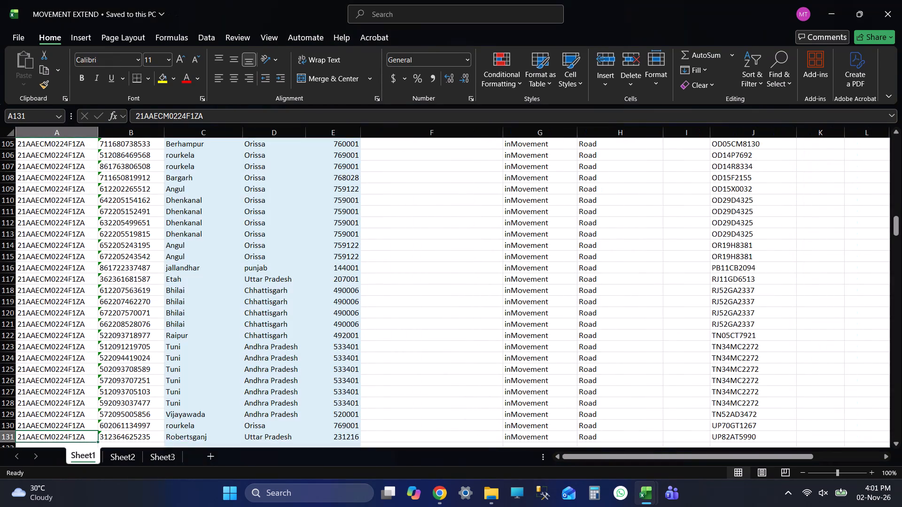
key(alt+Tab)
key(alt+Tab)
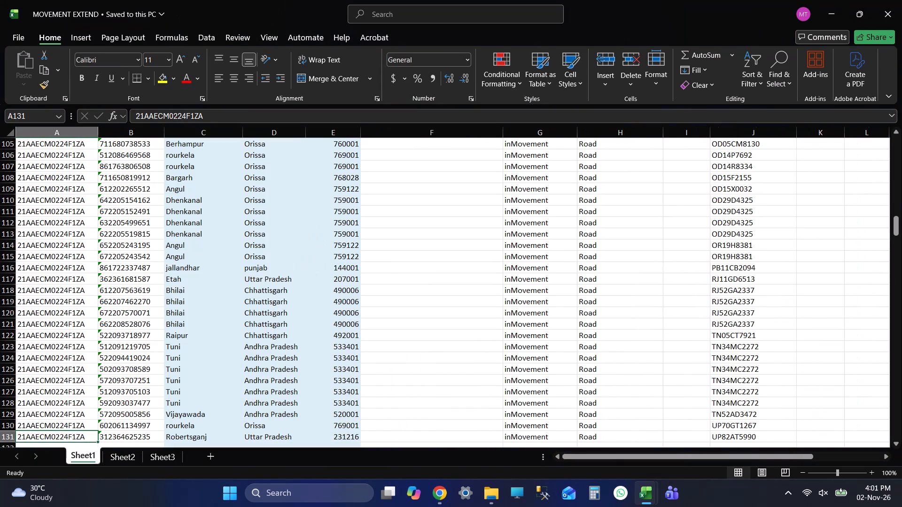
Recheck the last filled row of Sheet1 in MOVEMENT EXTEND against the last filled row of the ON ROAD sheet.
key(alt+Tab)
key(alt+Tab)
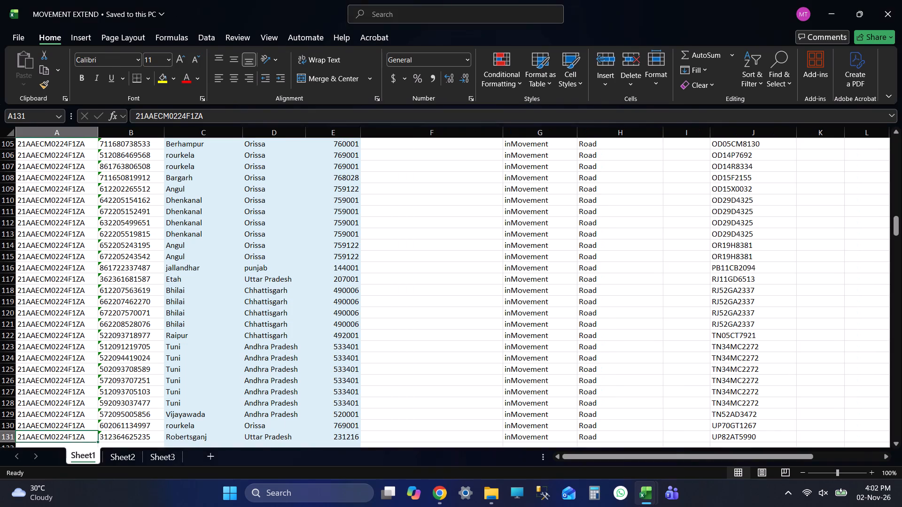
key(alt+Tab)
key(alt+Tab)
key(alt+Tab)
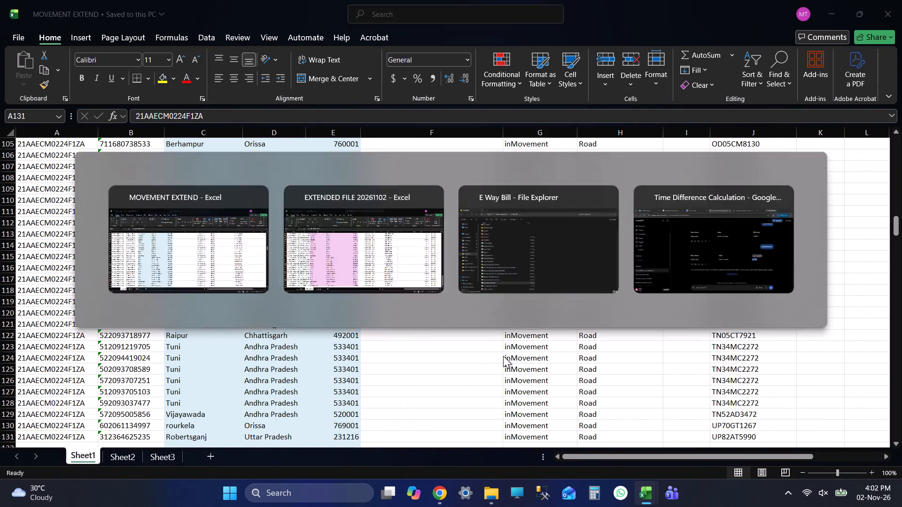
key(alt+Tab)
key(alt+Tab)
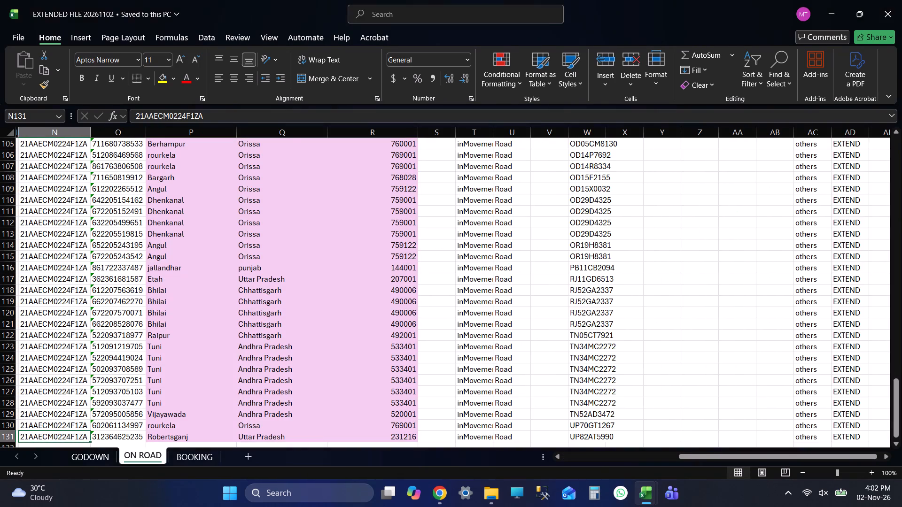
key(alt+Tab)
Save the MOVEMENT EXTEND workbook, check the end of the data on Sheet1, and close the workbook.
key(ctrl+s)
key(ctrl+s)
key(ctrl+s)
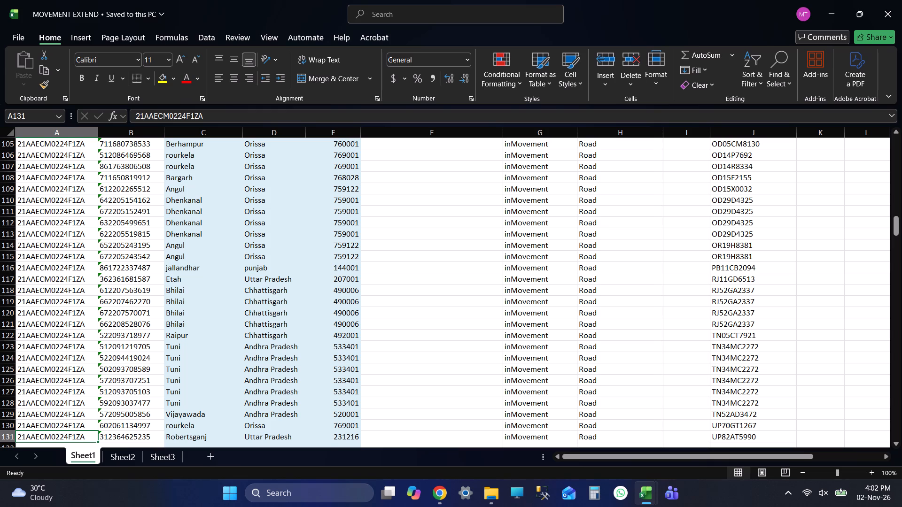
key(ctrl+s)
key(ctrl+s)
scroll(419, 318, down, 1)
scroll(415, 323, up, 1)
scroll(415, 323, down, 3)
key(ctrl+s)
key(ctrl+s)
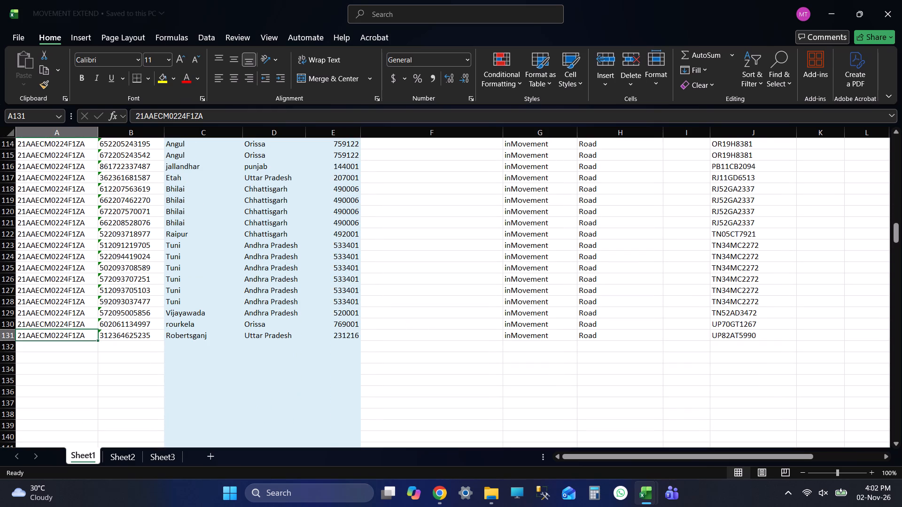
click(901, 0)
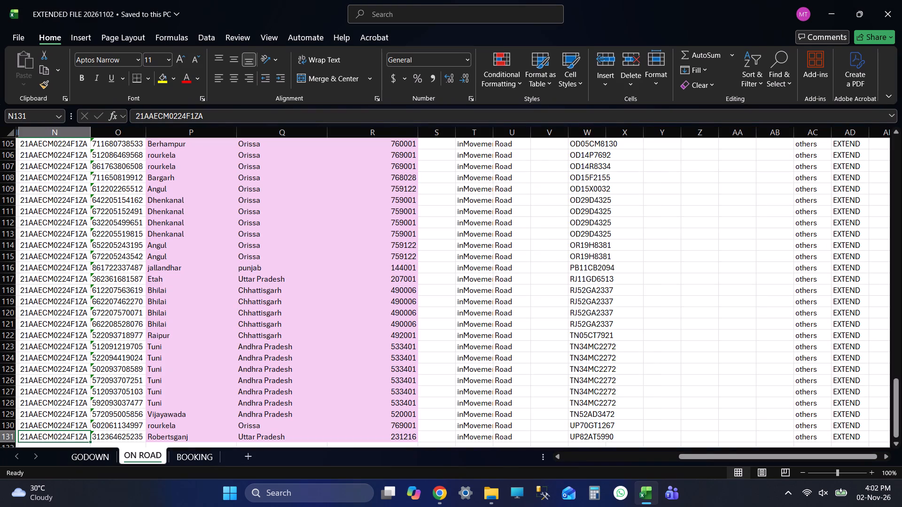
Save the EXTENDED FILE 20261102 workbook.
key(ctrl+s)
key(ctrl+s)
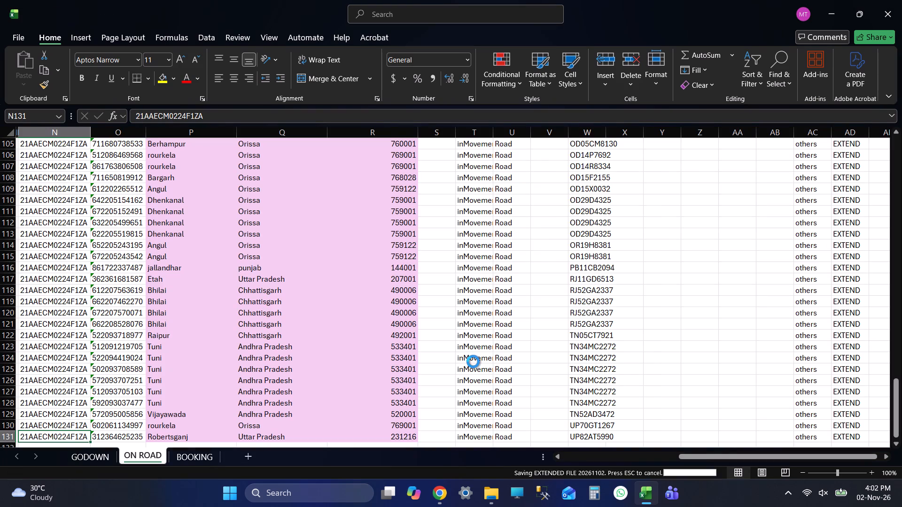
key(ctrl+s)
In File Explorer, open the IRIS_Easy_Way_Bill_v1.0_prod REMOVE AND EXTEND VALIDITY workbook from the utility folder.
key(alt+Tab)
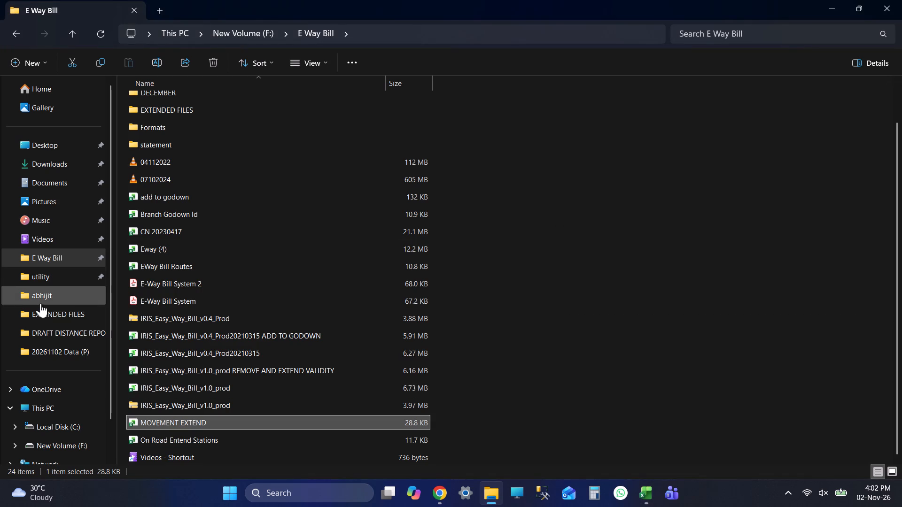
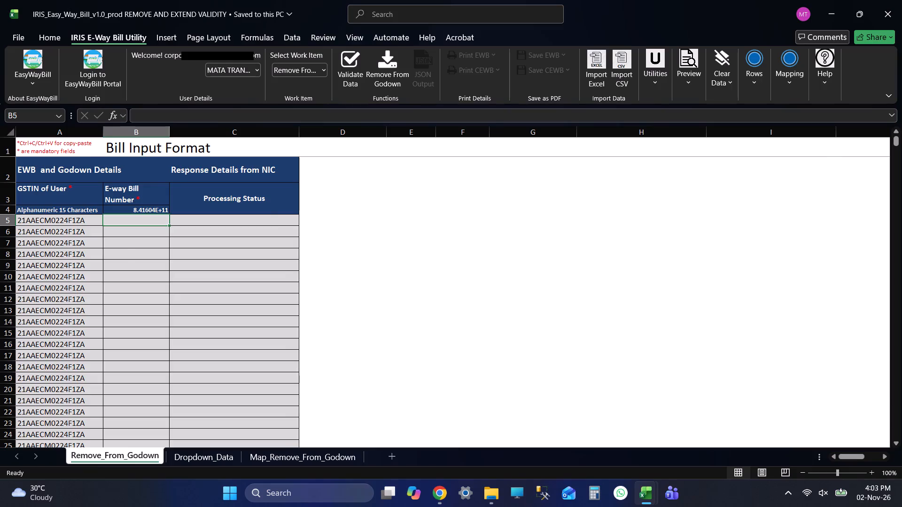
Switch to Chrome, close the open dialog on the Easy way Bills site, and return to its home dashboard.
key(alt+Tab)
key(alt+Tab)
key(alt+Tab)
key(alt+Tab)
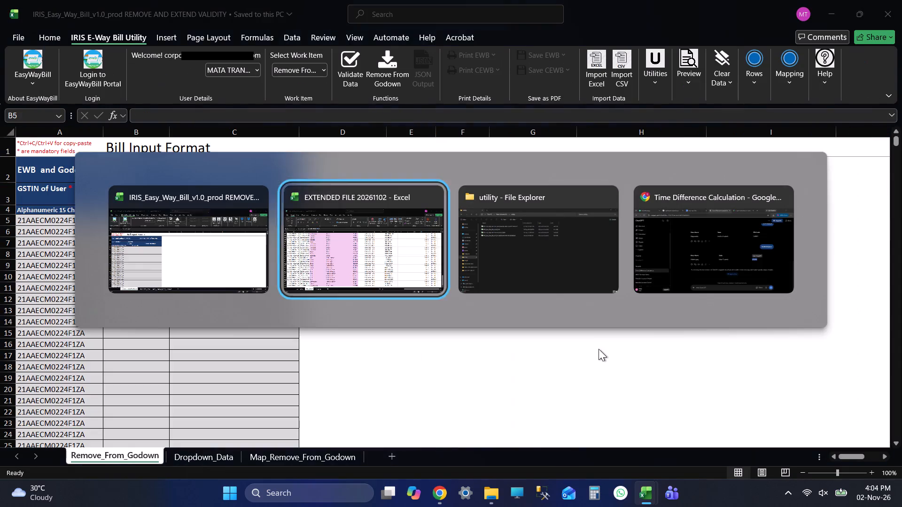
key(alt+Tab)
key(alt+Tab)
key(alt+Tab)
key(alt+Tab)
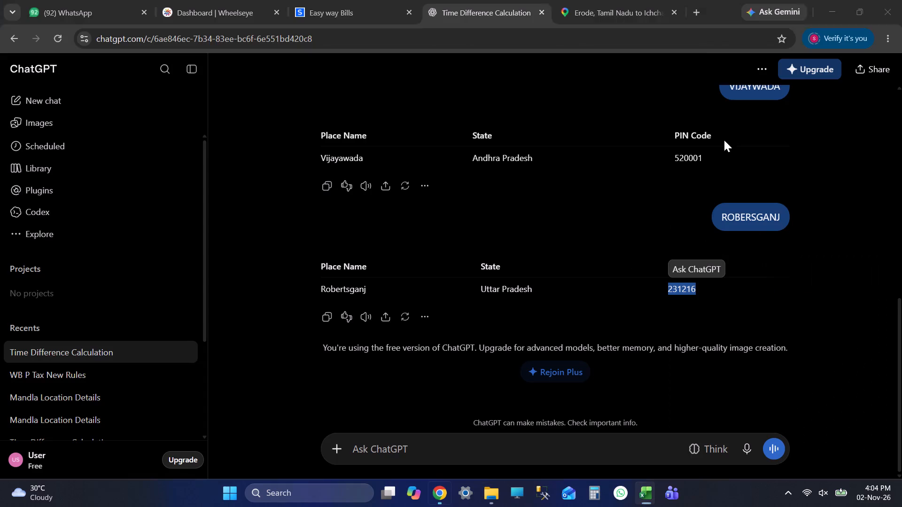
click(315, 0)
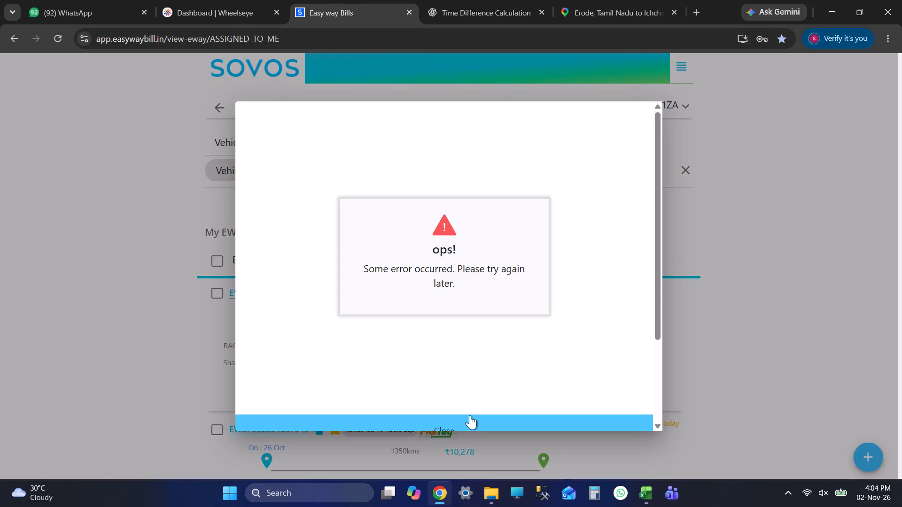
click(470, 415)
click(258, 72)
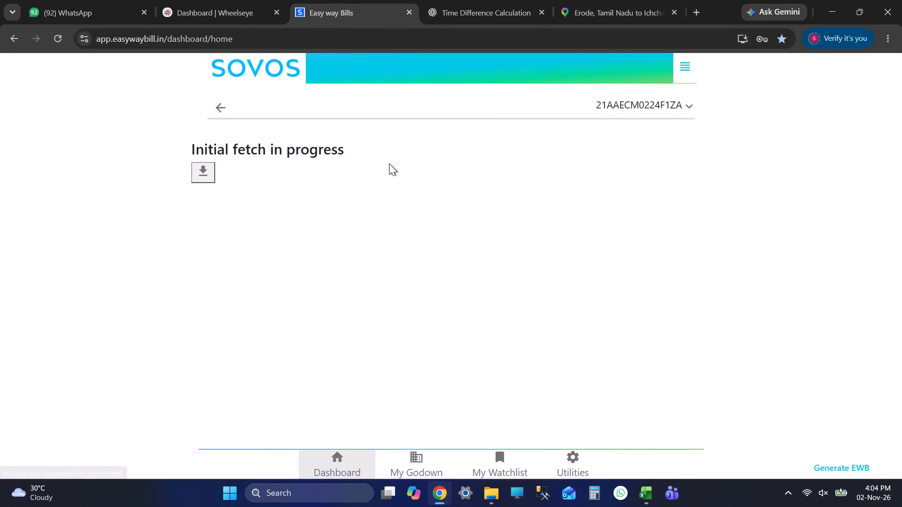
Download the My EWB list of all actionable EWBs from the dashboard and open it in Excel.
scroll(335, 246, down, 5)
scroll(350, 257, up, 2)
scroll(350, 257, down, 1)
scroll(350, 257, up, 7)
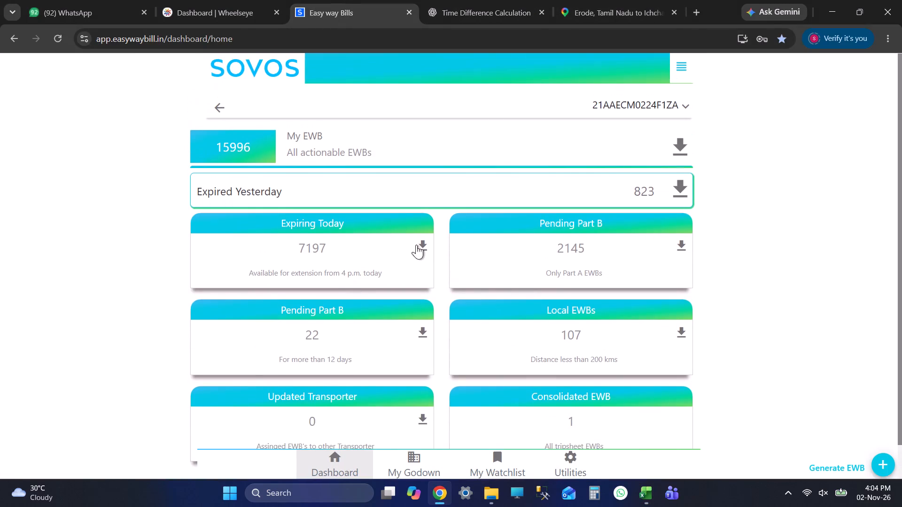
scroll(416, 245, up, 11)
scroll(676, 149, up, 5)
click(676, 148)
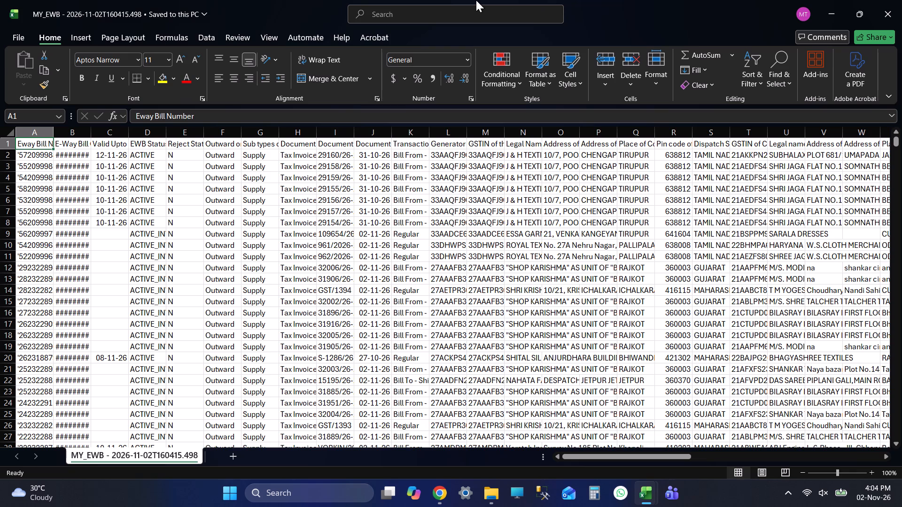
Remove the apostrophes from all Eway Bill Number values in column A by replacing ' with nothing.
key(Up)
key(Up)
key(Up)
key(Up)
key(Up)
key(Up)
key(Up)
key(Up)
key(Up)
key(Down)
key(ctrl+shift+Down)
key(ctrl+h)
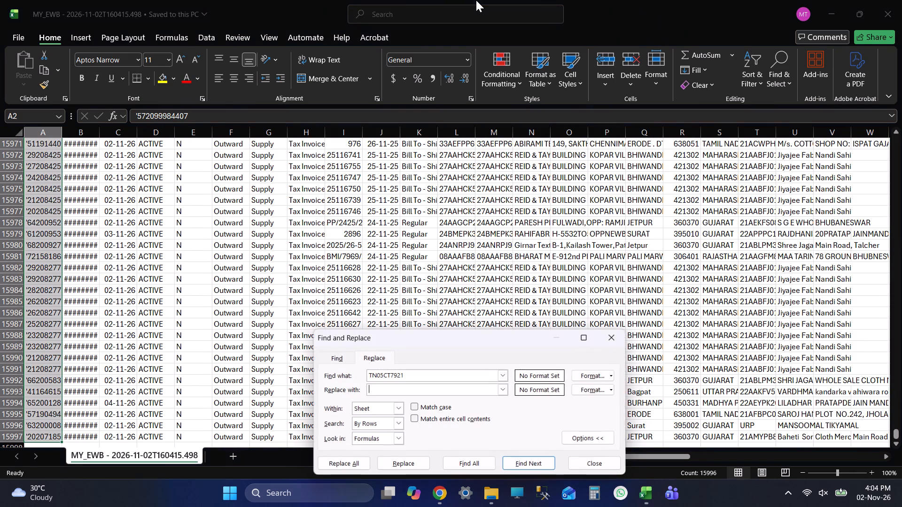
key(shift+Tab)
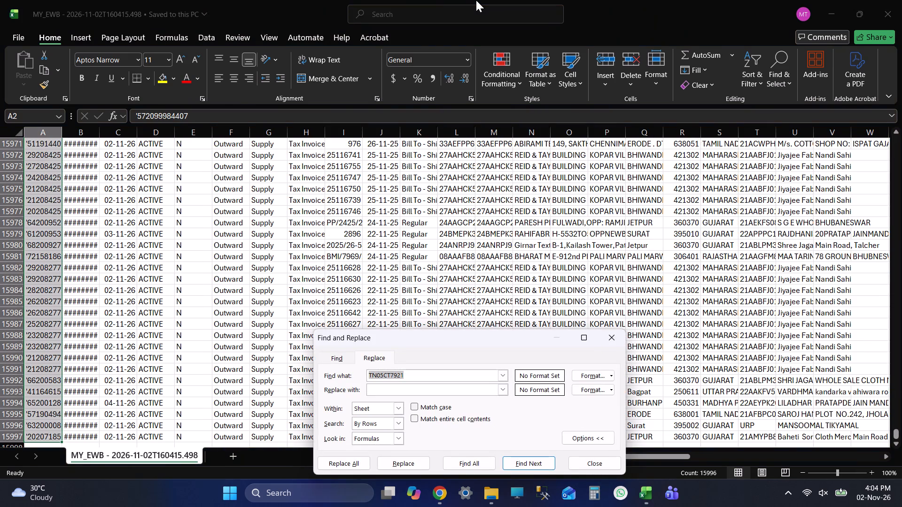
key(apostrophe)
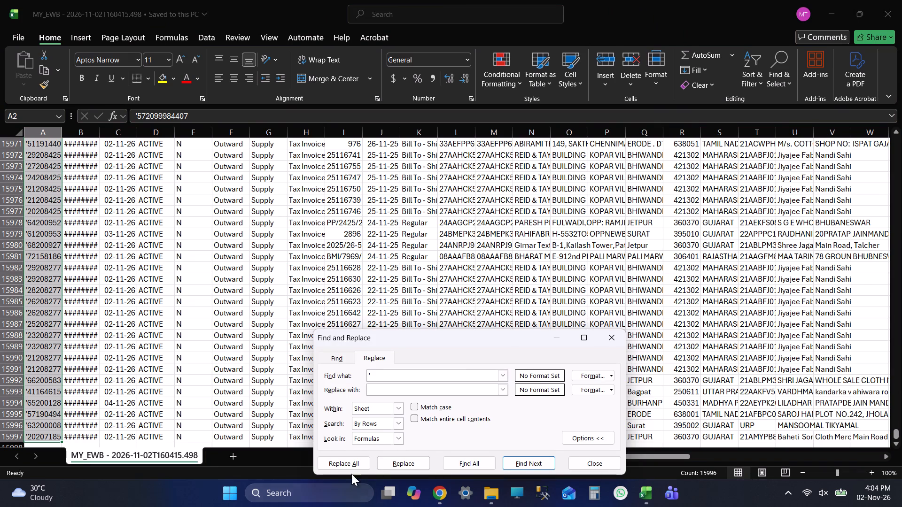
click(349, 464)
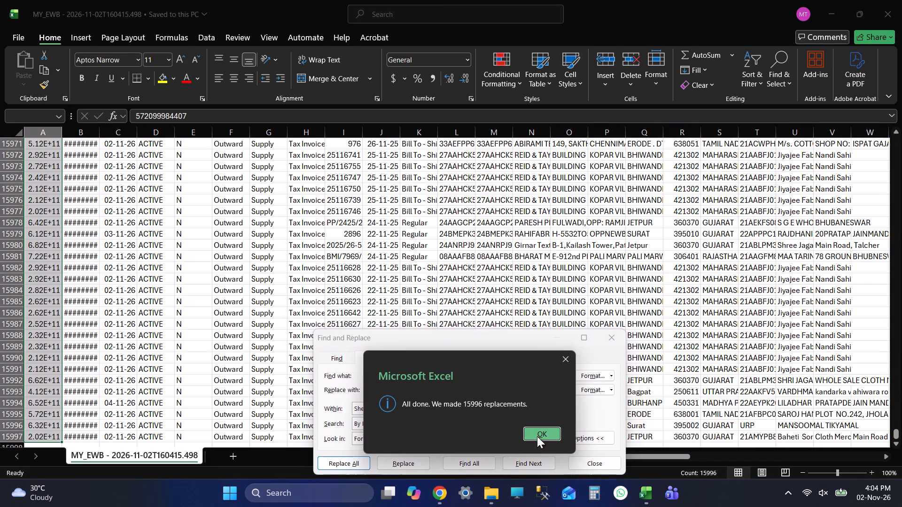
click(549, 430)
click(601, 461)
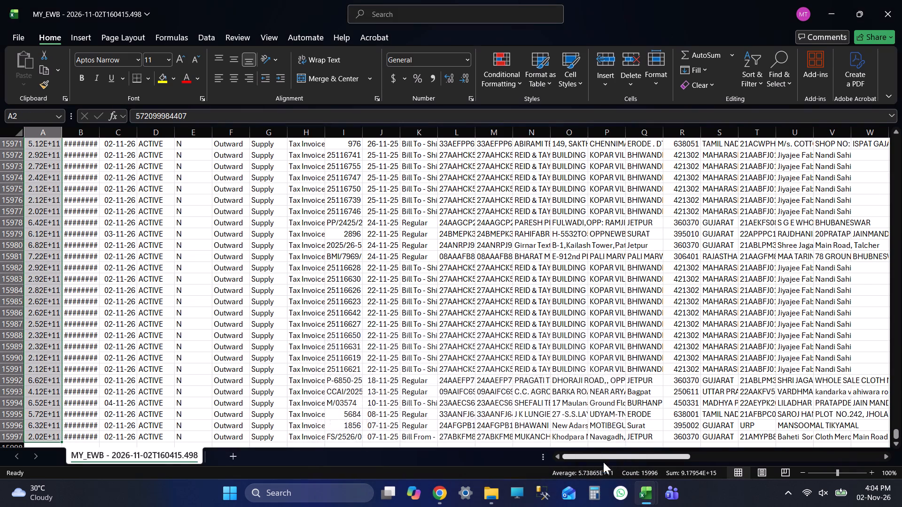
Format the Eway Bill Number values in column A as Number with no decimal places.
click(467, 61)
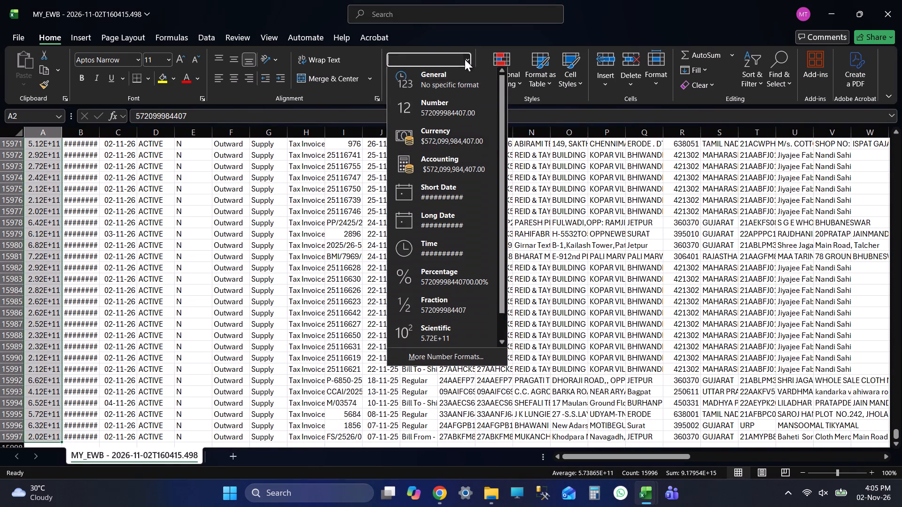
click(443, 112)
double_click(459, 76)
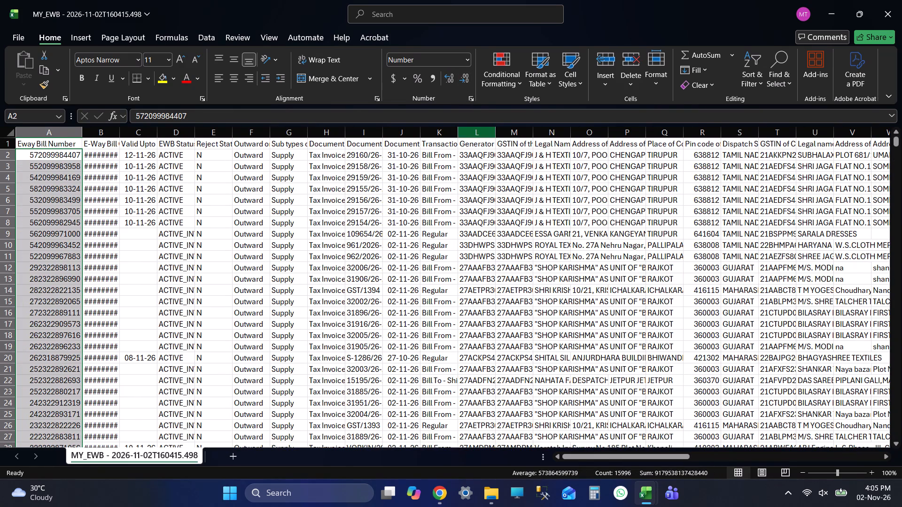
Save the MY_EWB file.
key(ctrl+s)
key(ctrl+s)
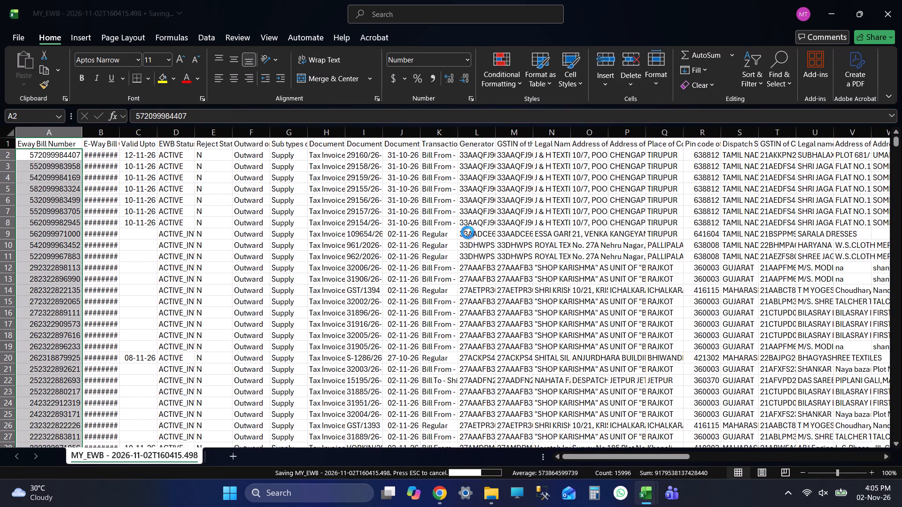
key(ctrl+s)
key(ctrl+s)
key(ctrl+s)
key(ctrl+s)
key(ctrl+s)
key(ctrl+s)
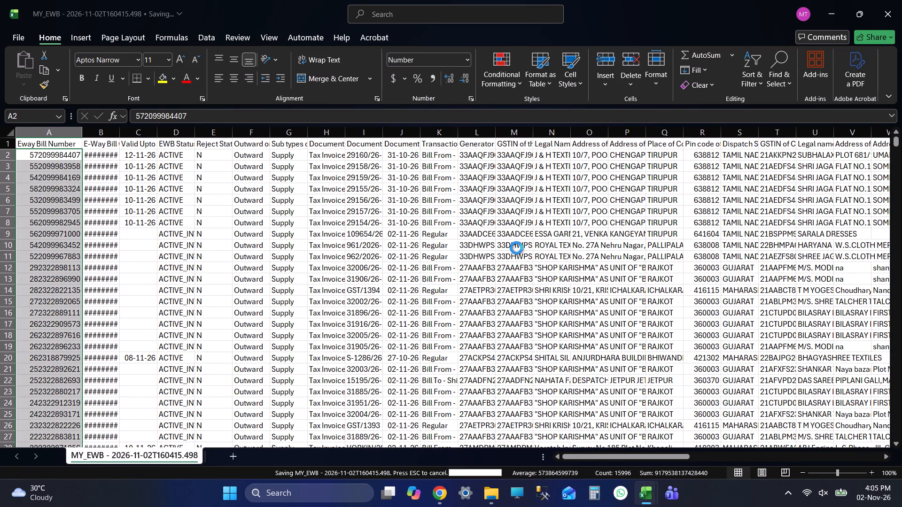
Add filters to the header row of the MY_EWB sheet.
key(ctrl+Up)
key(Up)
key(Up)
key(Up)
key(Up)
key(Up)
key(Up)
key(Up)
key(Up)
key(Up)
key(Up)
key(Up)
key(Up)
key(Up)
key(Up)
key(Up)
key(Up)
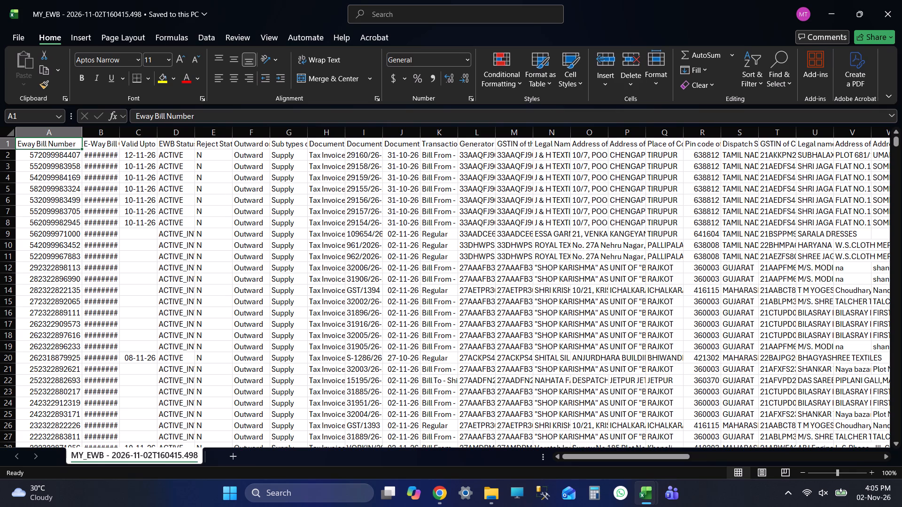
key(ctrl+shift+l)
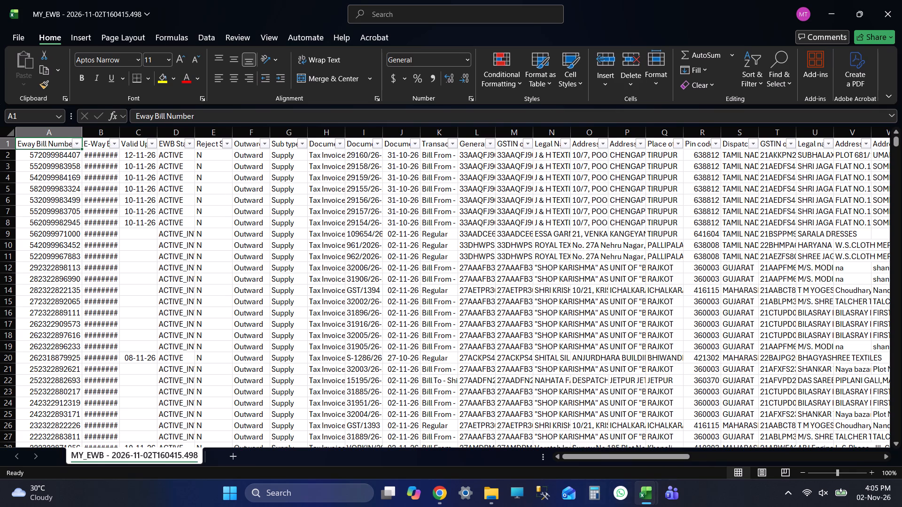
Filter the Godown Name column to exclude (Blanks).
drag(606, 456, 757, 458)
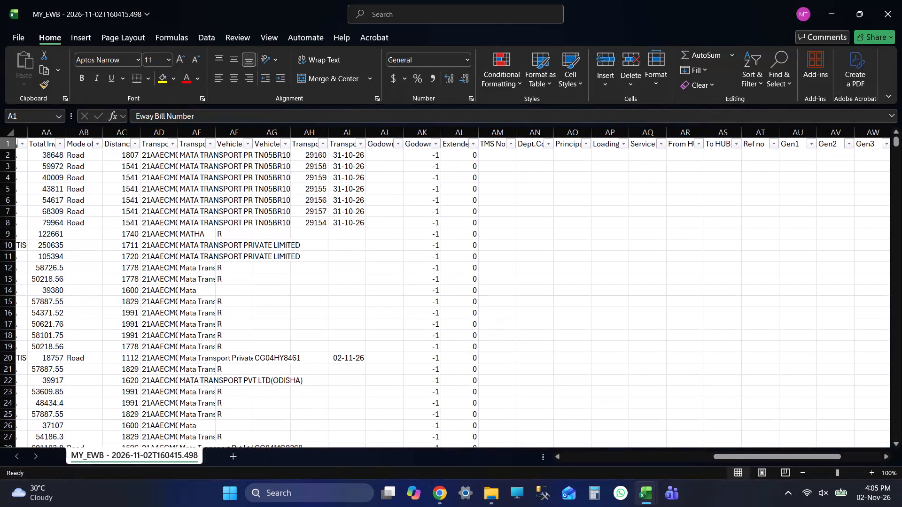
click(398, 144)
drag(394, 310, 393, 390)
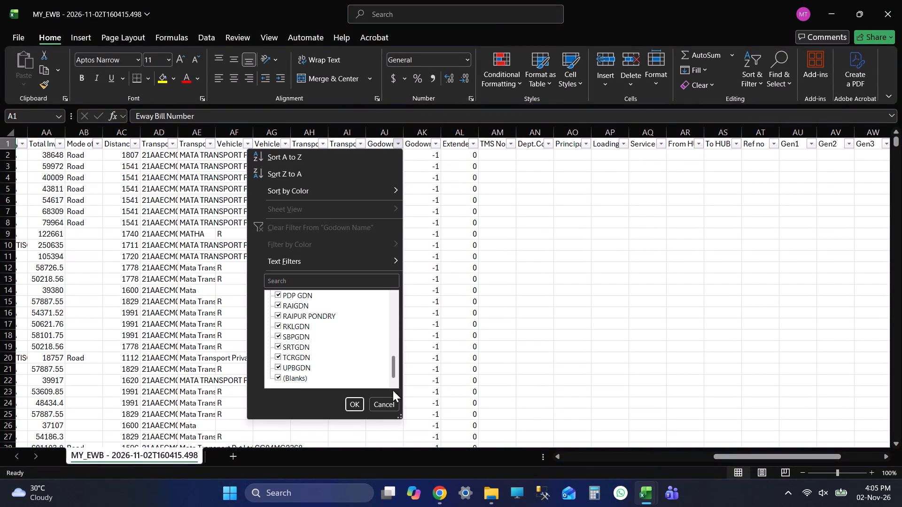
drag(393, 390, 396, 394)
click(292, 377)
click(352, 404)
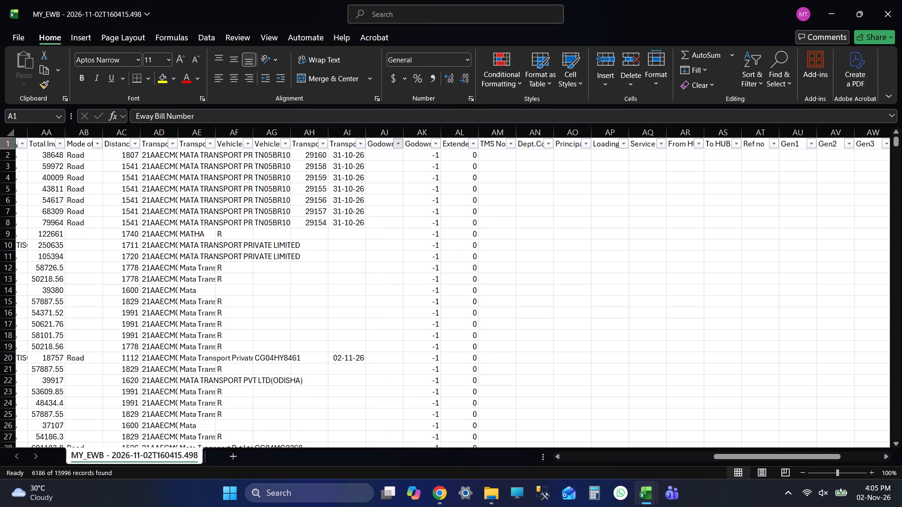
Examine the filtered MY_EWB rows from the header down to the last Eway Bill Number in column A.
click(571, 302)
key(ctrl+Up)
key(Up)
key(Up)
key(Up)
key(Up)
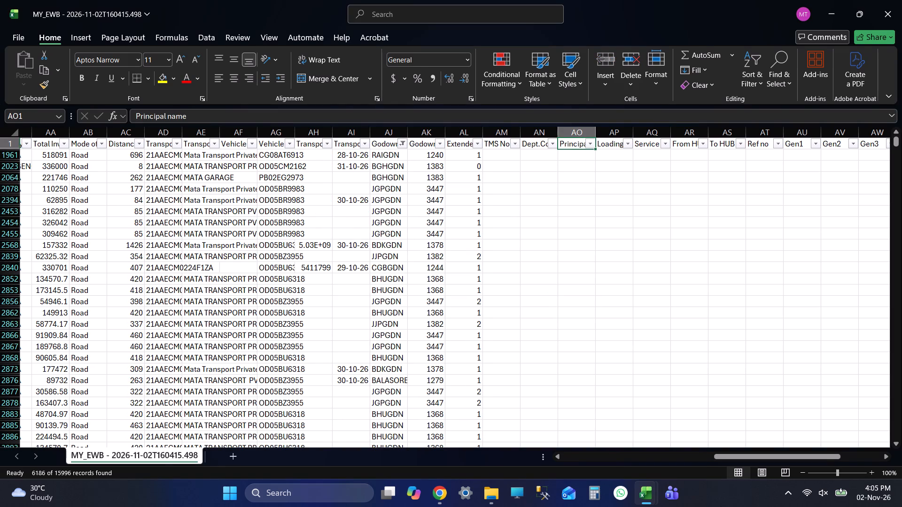
key(Up)
key(Up)
key(Up)
key(Up)
key(Up)
key(Up)
key(Up)
key(ctrl+Left)
key(Left)
key(Left)
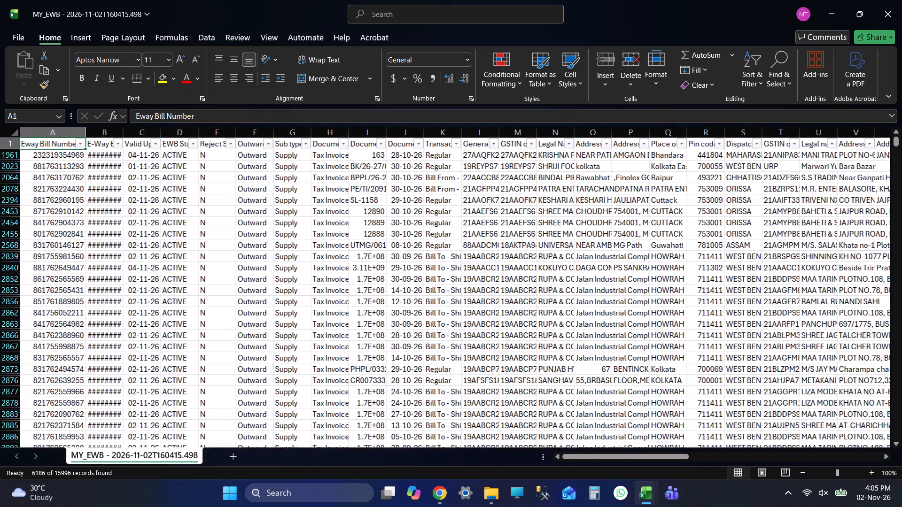
key(Left)
key(Left)
key(Down)
key(Up)
key(Up)
key(Up)
key(Up)
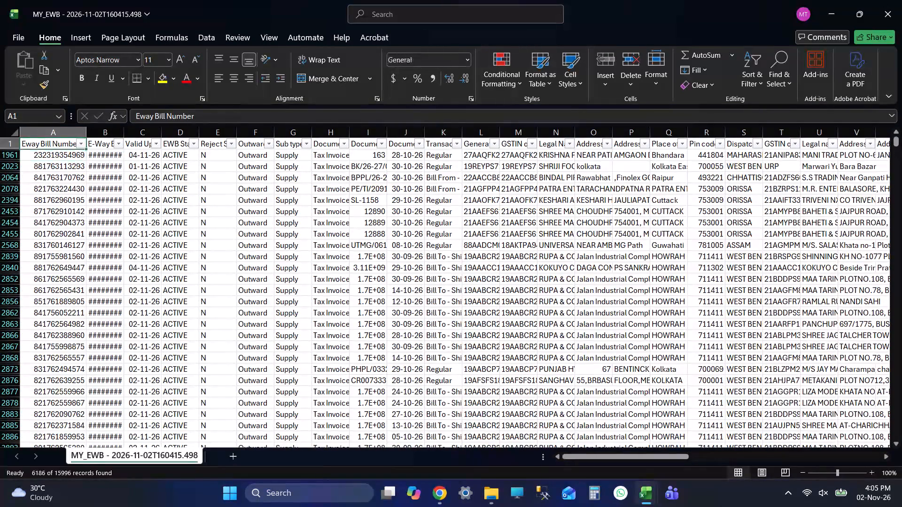
key(Up)
key(Up)
key(Up)
key(Down)
key(ctrl+Down)
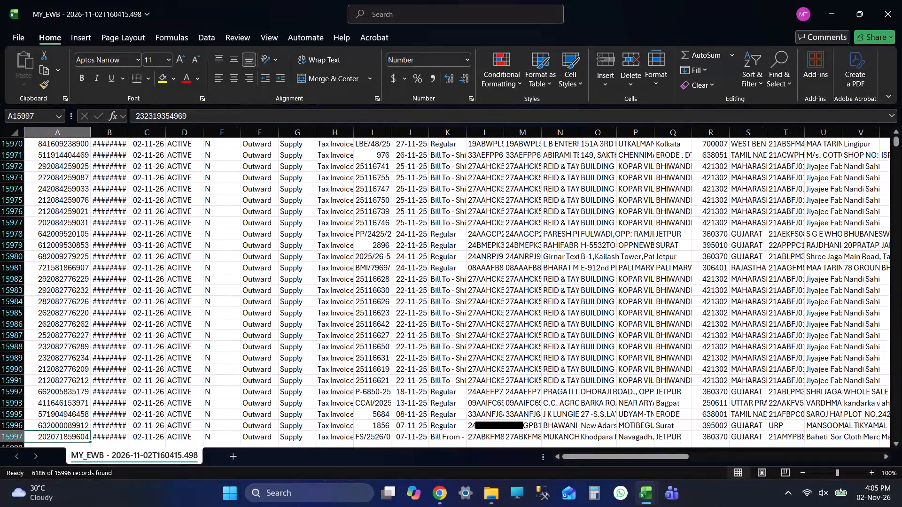
key(Down)
key(Down)
key(Down)
key(Down)
key(Down)
key(ctrl+Up)
Switch to the IRIS_Easy_Way_Bill workbook and go to the top of column B on the Remove_From_Godown sheet.
key(alt+Tab)
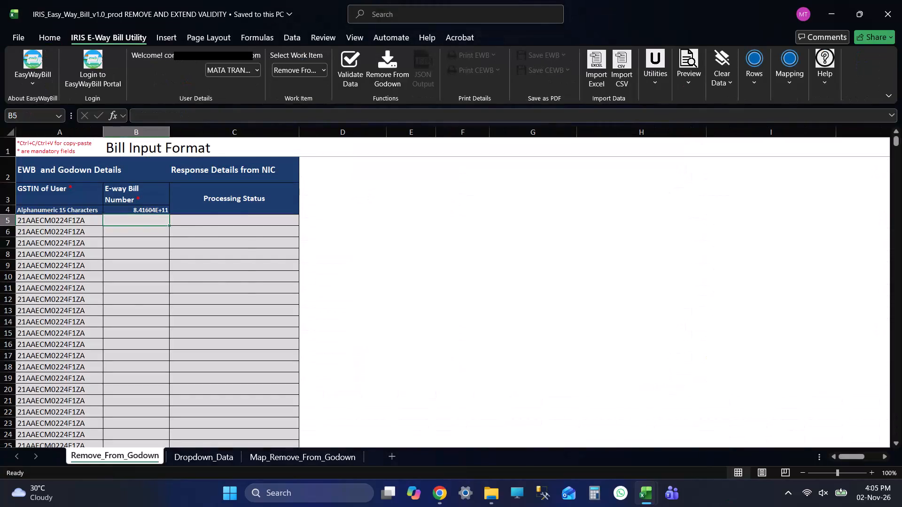
key(ctrl+Up)
key(Up)
key(Up)
key(Up)
key(Up)
key(Up)
key(Up)
key(Up)
key(Up)
key(Up)
key(Up)
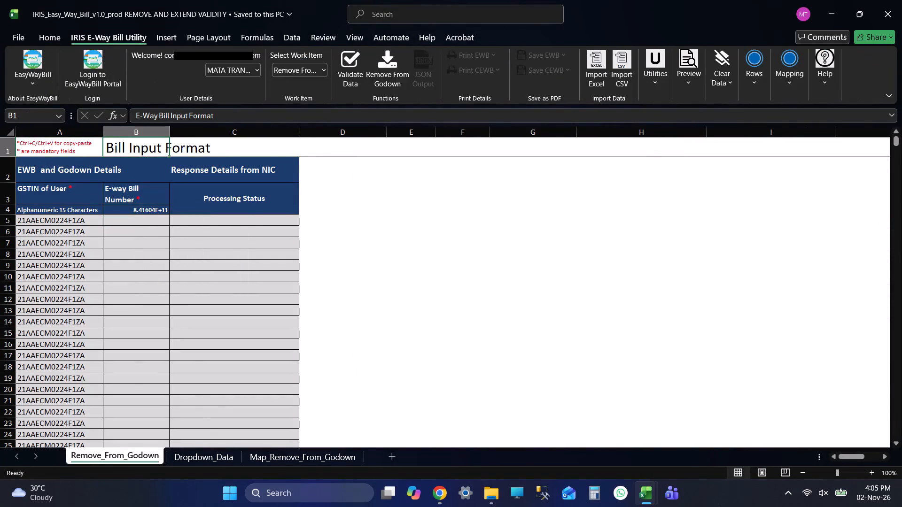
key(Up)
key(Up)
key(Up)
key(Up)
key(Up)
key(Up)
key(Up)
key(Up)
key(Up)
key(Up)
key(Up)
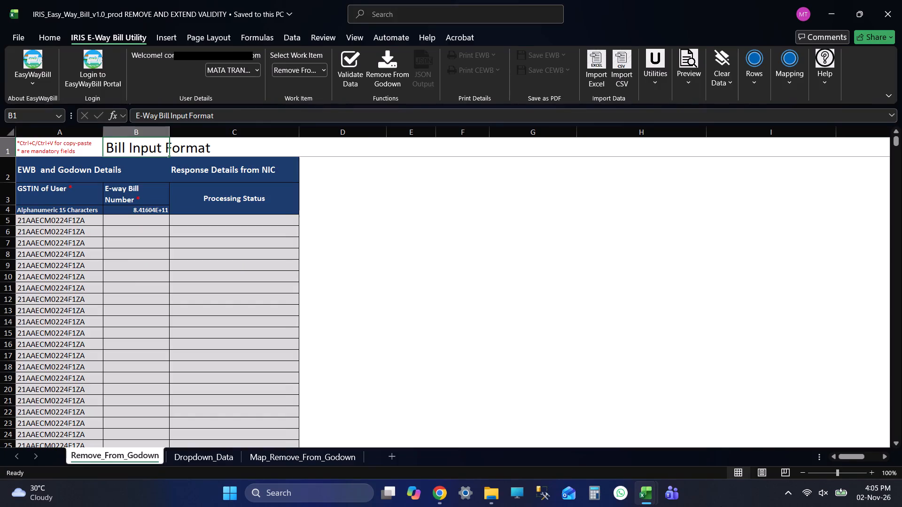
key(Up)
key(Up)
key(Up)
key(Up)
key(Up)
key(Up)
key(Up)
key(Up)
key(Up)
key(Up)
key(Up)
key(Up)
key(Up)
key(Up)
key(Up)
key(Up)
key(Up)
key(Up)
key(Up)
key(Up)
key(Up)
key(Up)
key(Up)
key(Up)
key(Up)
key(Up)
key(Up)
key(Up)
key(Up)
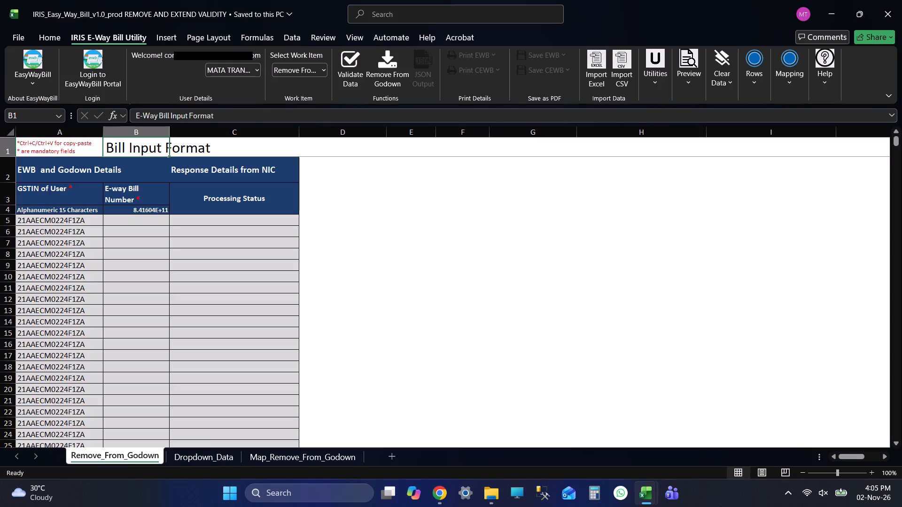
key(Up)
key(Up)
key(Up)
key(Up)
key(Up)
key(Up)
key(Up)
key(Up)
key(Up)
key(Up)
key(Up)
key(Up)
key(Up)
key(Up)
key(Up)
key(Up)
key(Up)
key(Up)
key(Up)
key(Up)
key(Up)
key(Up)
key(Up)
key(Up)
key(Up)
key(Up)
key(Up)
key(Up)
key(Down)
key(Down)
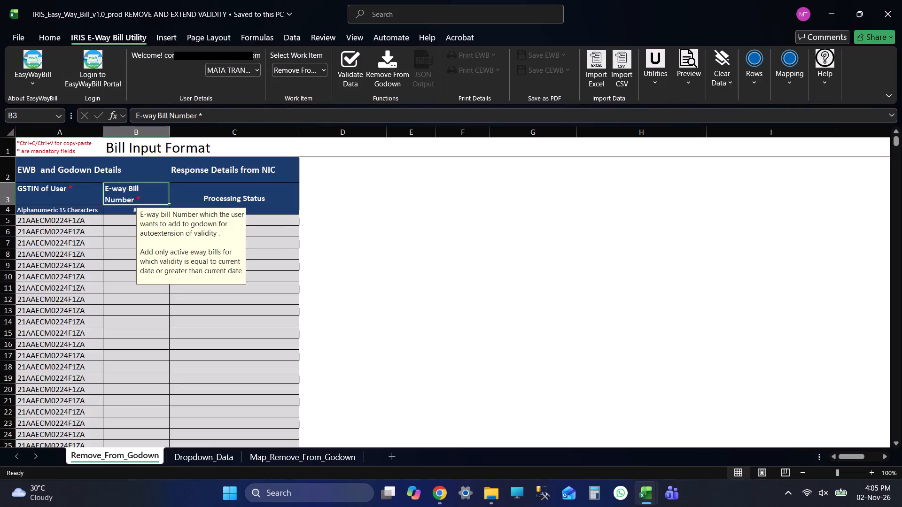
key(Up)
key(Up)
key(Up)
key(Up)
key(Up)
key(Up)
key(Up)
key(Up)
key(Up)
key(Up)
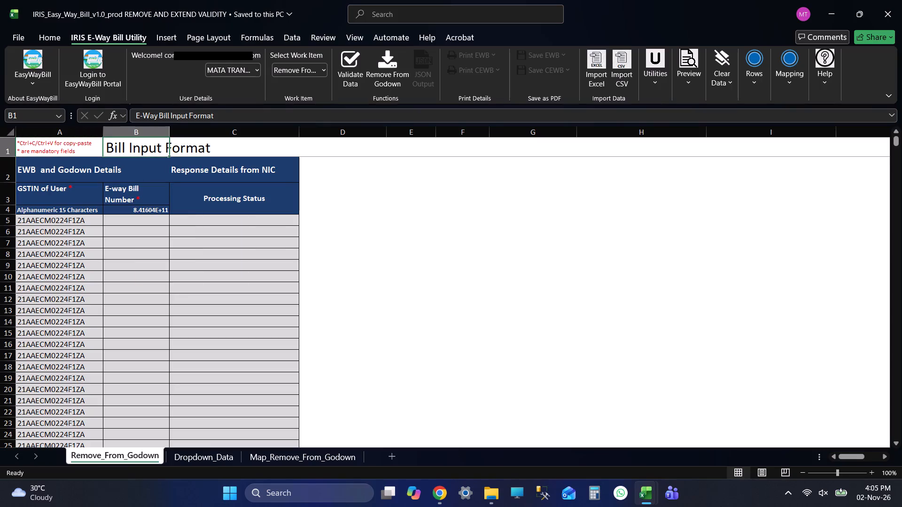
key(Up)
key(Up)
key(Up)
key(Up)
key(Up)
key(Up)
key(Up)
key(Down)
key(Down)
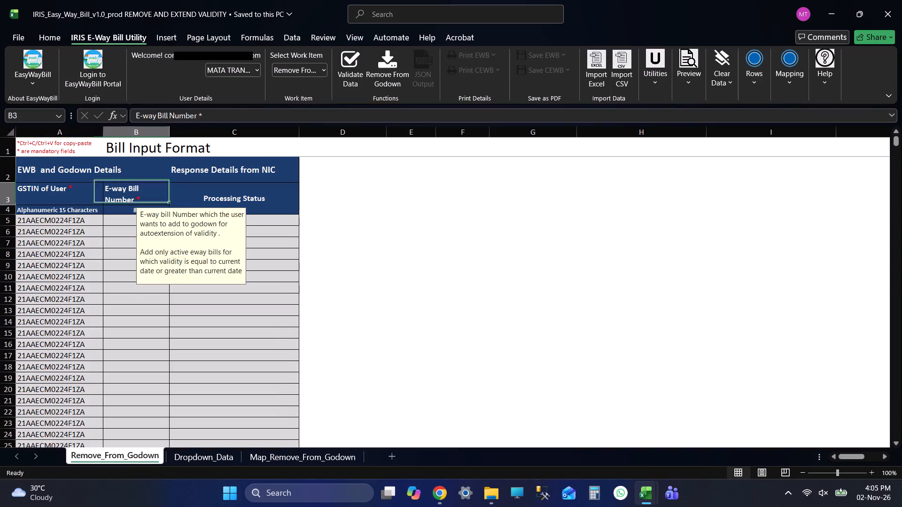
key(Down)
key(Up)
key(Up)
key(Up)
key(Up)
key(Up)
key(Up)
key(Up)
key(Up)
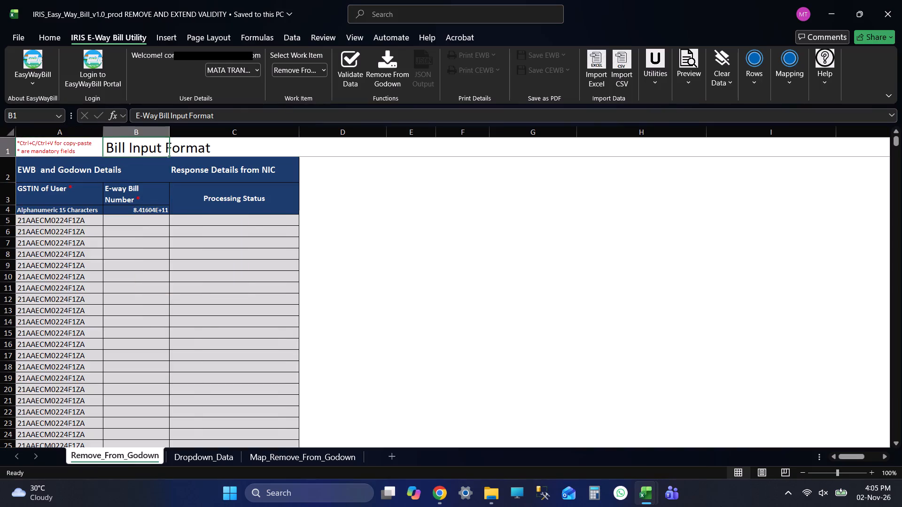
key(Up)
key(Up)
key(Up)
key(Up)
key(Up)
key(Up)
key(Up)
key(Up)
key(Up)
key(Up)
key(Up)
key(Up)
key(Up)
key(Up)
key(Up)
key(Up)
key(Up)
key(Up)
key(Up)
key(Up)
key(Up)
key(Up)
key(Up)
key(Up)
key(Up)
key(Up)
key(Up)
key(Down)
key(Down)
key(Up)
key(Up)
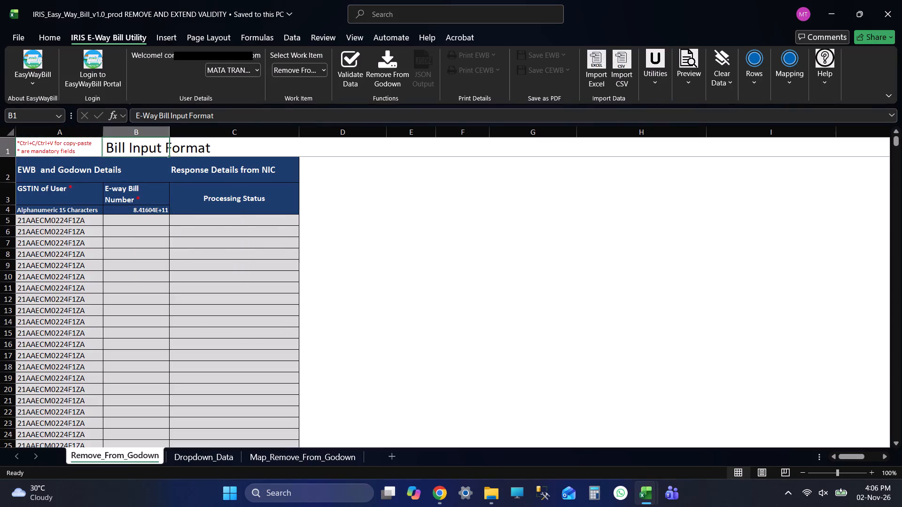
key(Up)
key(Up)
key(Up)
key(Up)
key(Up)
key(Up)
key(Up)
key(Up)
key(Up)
Select the first empty E-way Bill Number cell, B5, on the Remove_From_Godown sheet.
key(Down)
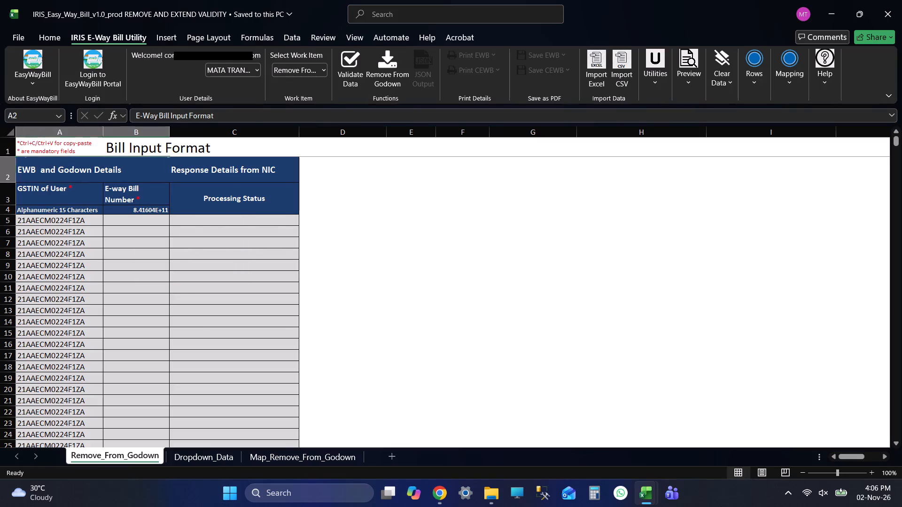
key(Down)
key(Down)
key(Down)
Switch to the MY_EWB workbook and examine the Godown columns of the filtered rows from the header down.
key(alt+Tab)
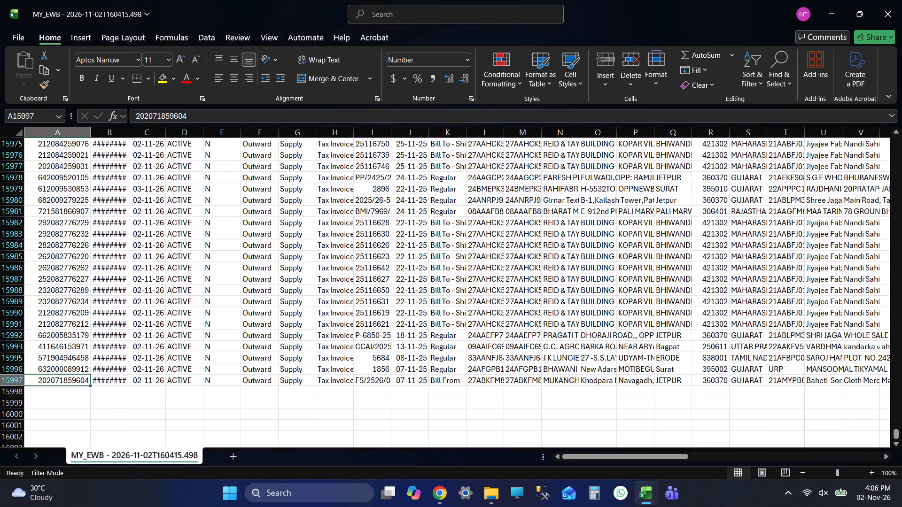
key(alt+Tab)
key(alt+Tab)
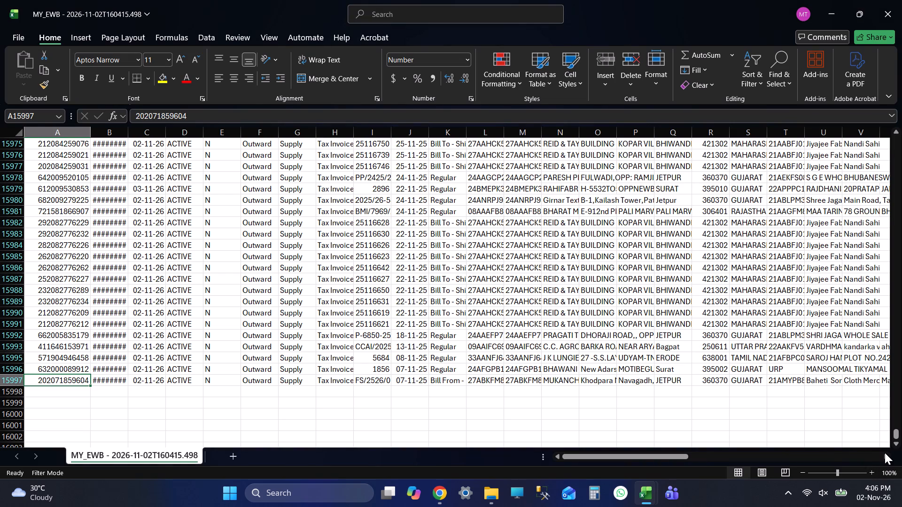
key(ctrl+Up)
key(Up)
key(Up)
key(Up)
key(Up)
key(Up)
key(Up)
key(Up)
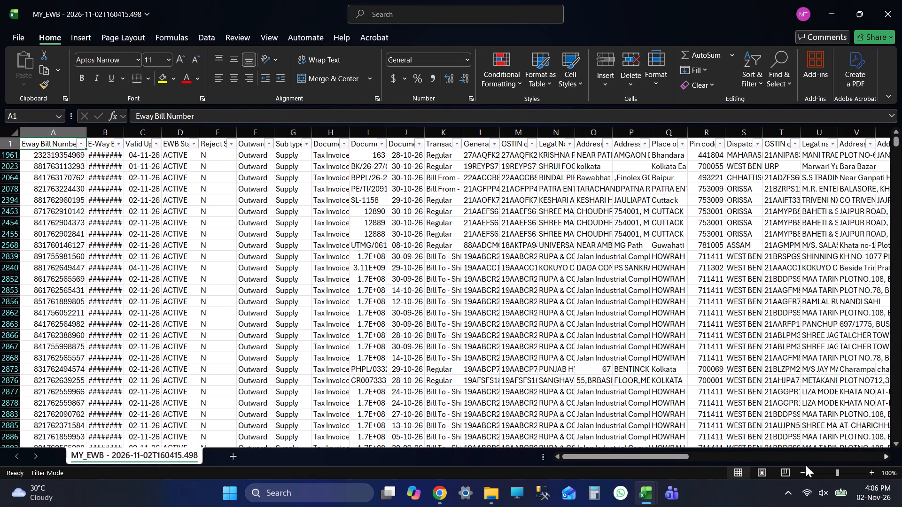
drag(622, 454, 771, 456)
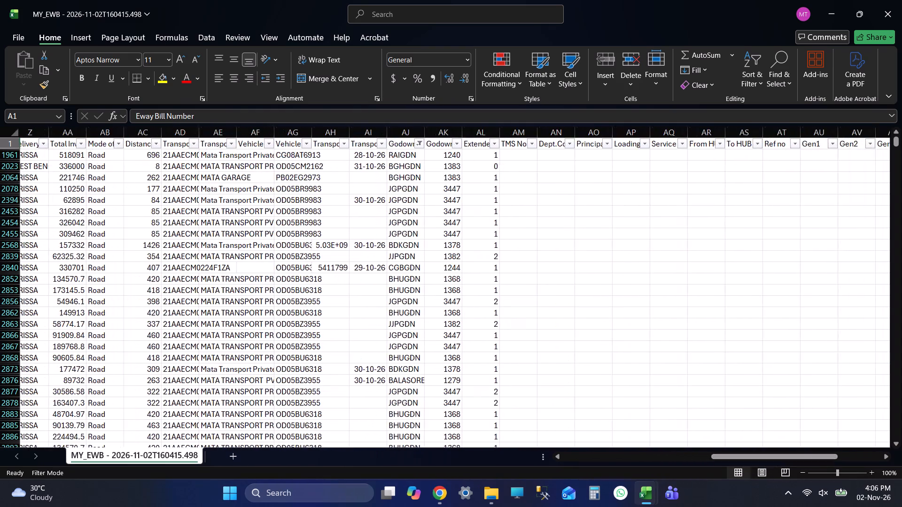
key(alt+Tab)
key(alt+Tab)
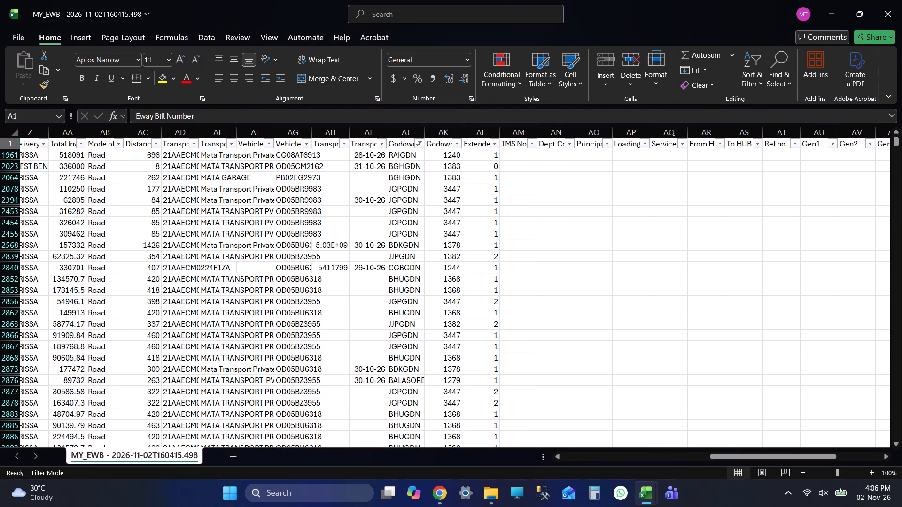
Examine the Godown Name filter's list of values down to (Blanks), leaving the filter as it is.
click(419, 143)
drag(414, 309, 418, 392)
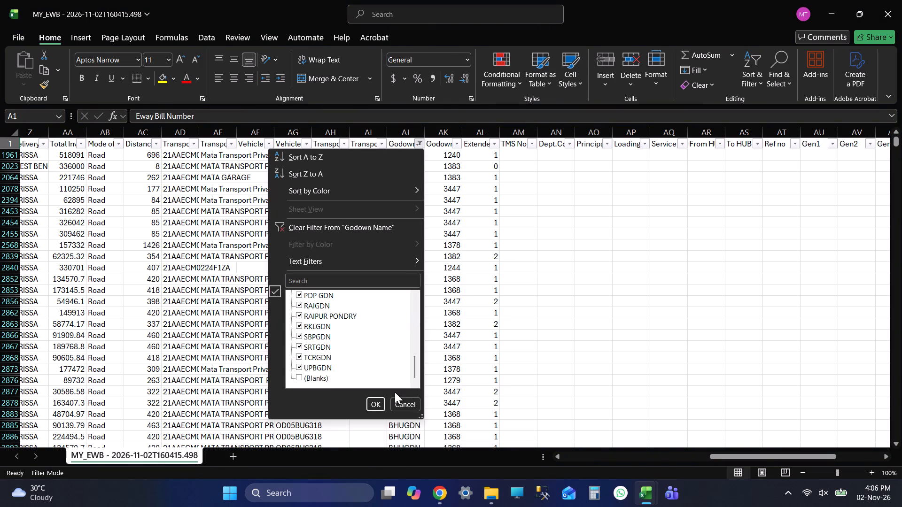
click(404, 403)
click(732, 278)
click(416, 144)
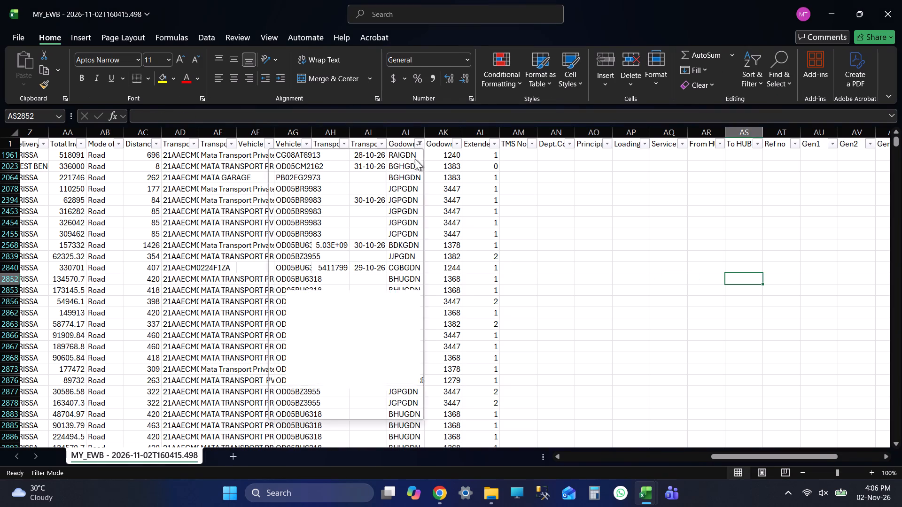
drag(414, 314, 419, 338)
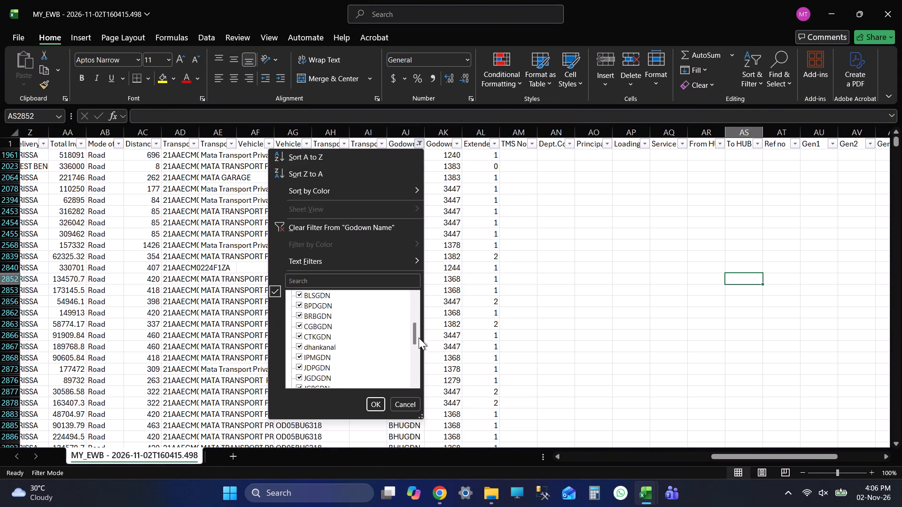
drag(419, 338, 425, 394)
click(414, 406)
click(574, 262)
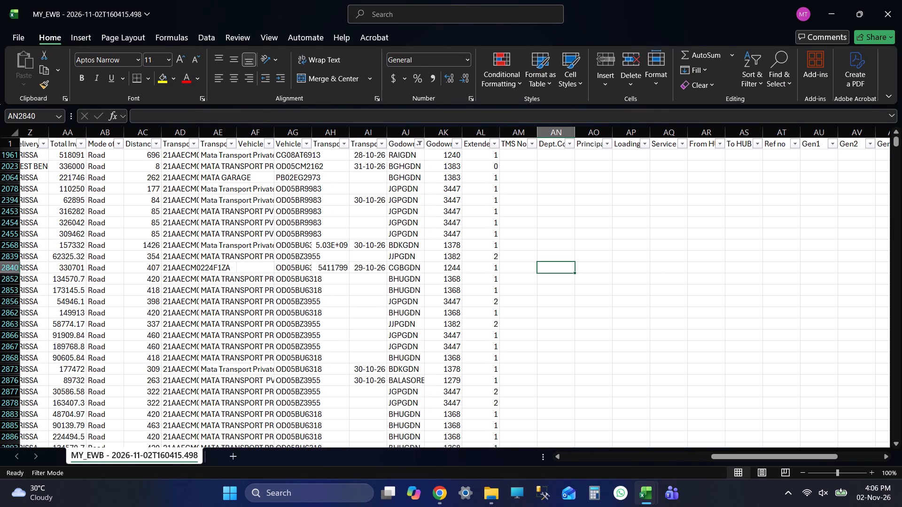
Copy all filtered Eway Bill Numbers in column A, from the first one below the header to the last.
key(ctrl+Up)
key(ctrl+Up)
key(ctrl+Left)
key(Left)
key(Left)
key(Up)
key(Up)
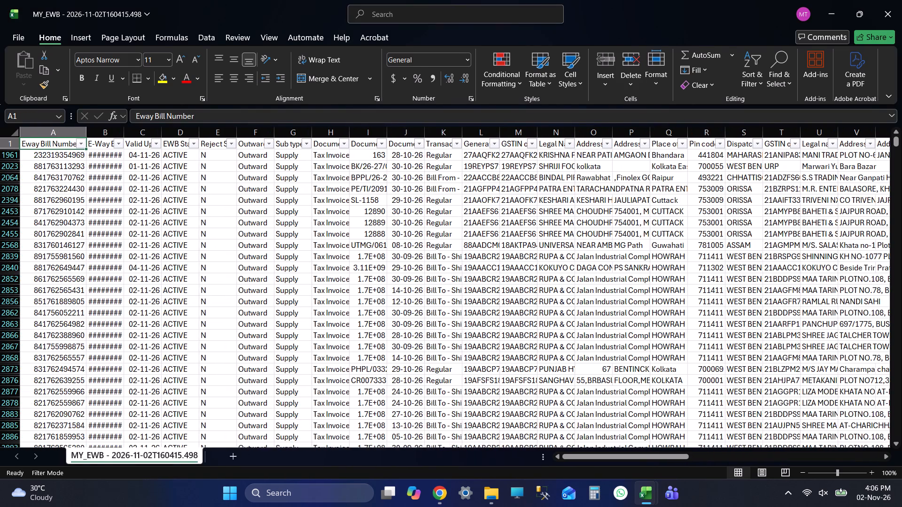
key(Up)
key(Down)
key(Up)
key(Up)
key(Up)
key(Up)
key(Up)
key(Down)
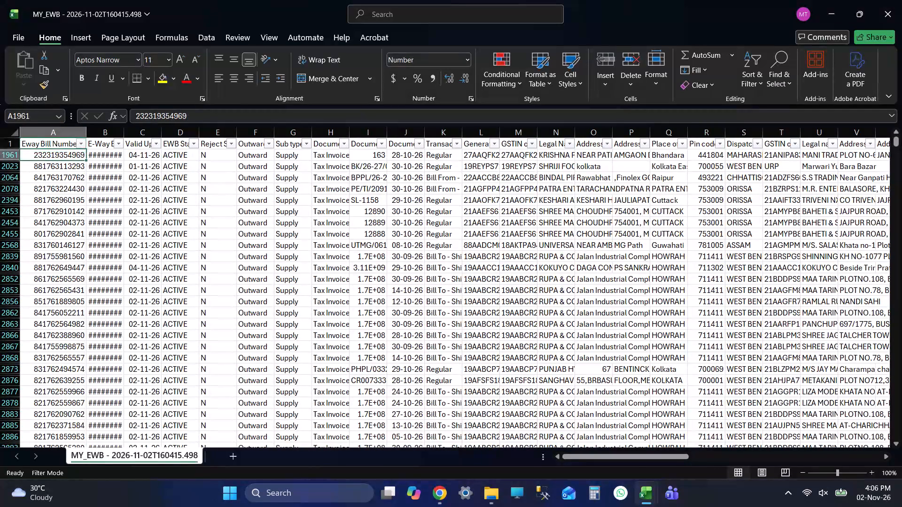
key(ctrl+shift+Down)
key(ctrl+c)
key(ctrl+c)
key(ctrl+c)
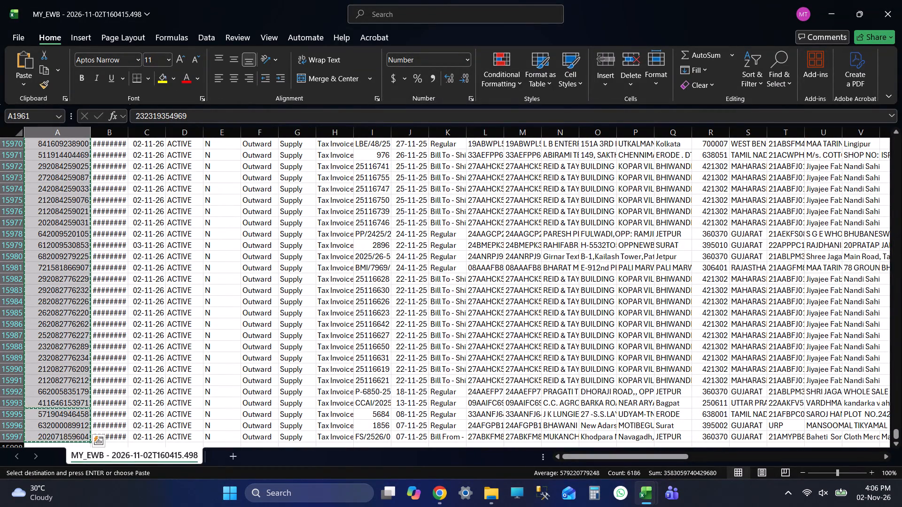
Paste the copied numbers into the E-way Bill Number column of the IRIS workbook's Remove_From_Godown sheet, starting at row 5.
key(alt+Tab)
key(Up)
key(Down)
key(ctrl+v)
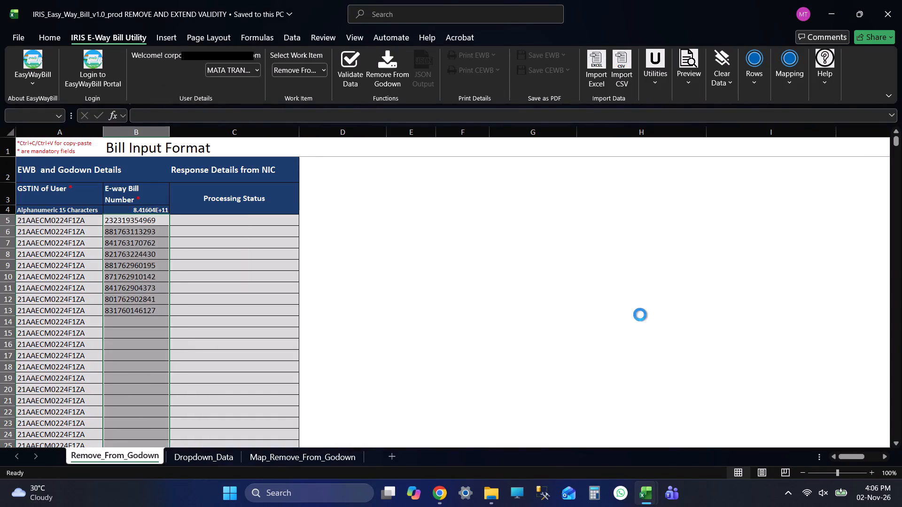
Clear the surplus GSTIN of User values from row 6191 down, below the last pasted e-way bill number.
key(ctrl+Down)
key(Down)
key(Down)
key(Down)
key(ctrl+Up)
key(Left)
key(Down)
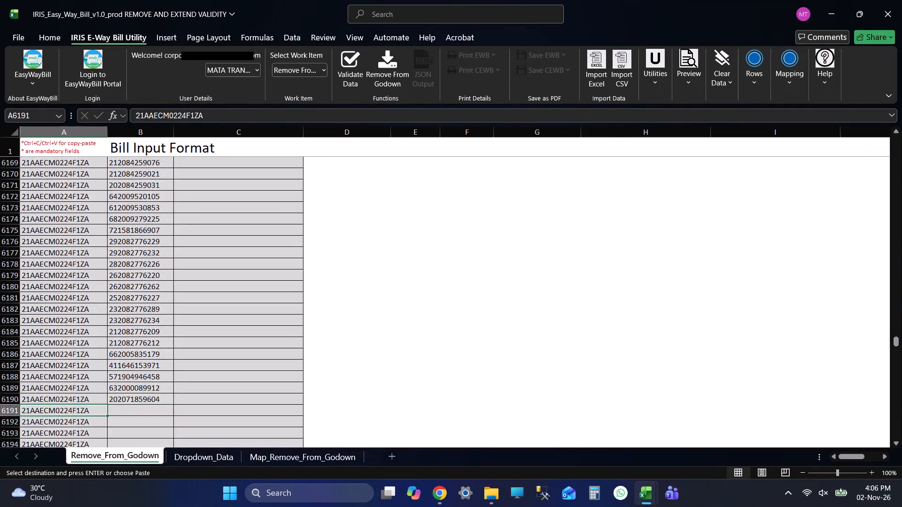
key(ctrl+shift+Down)
key(Delete)
Check that the GSTIN of User and E-way Bill Number columns start and end on the same rows.
key(ctrl+Up)
key(Up)
key(Up)
key(Up)
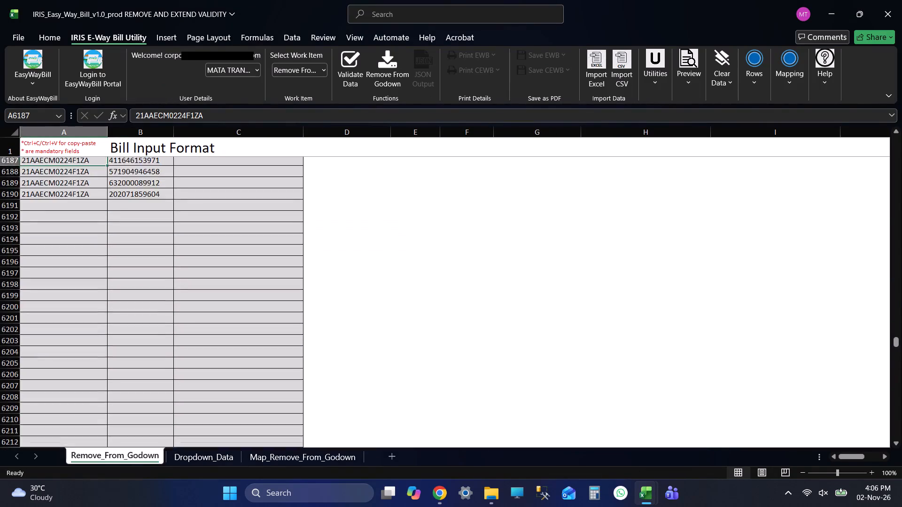
key(Up)
key(ctrl+Up)
key(Up)
key(Up)
key(Down)
key(Down)
key(Down)
key(Right)
key(Down)
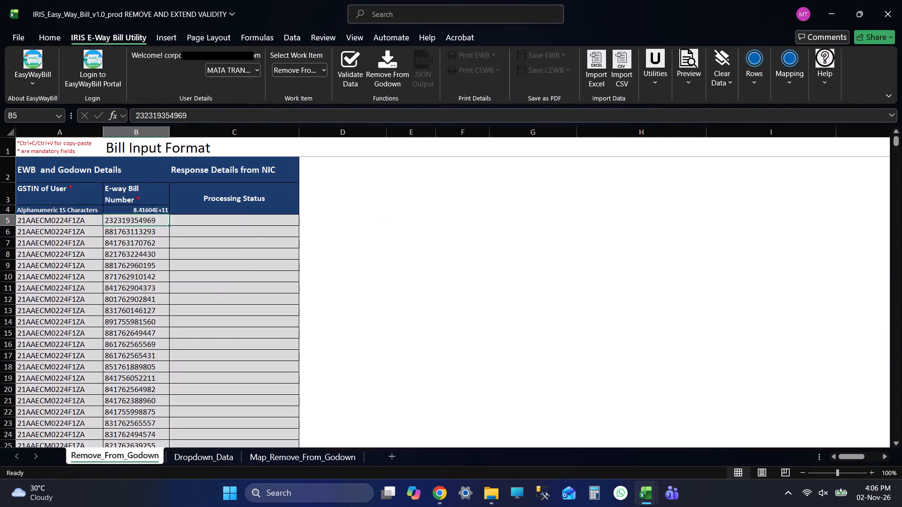
key(Down)
key(ctrl+Down)
key(Down)
key(Down)
key(Down)
key(Down)
key(Down)
key(Down)
key(Up)
key(ctrl+Up)
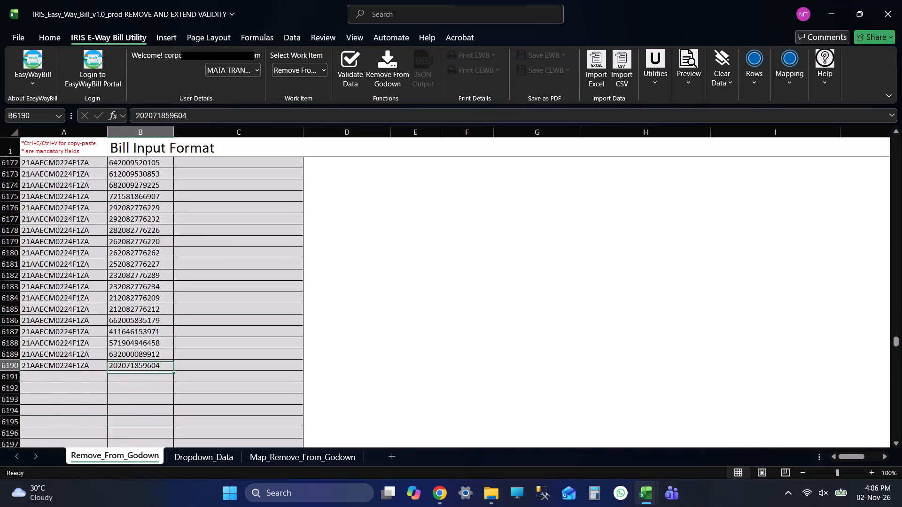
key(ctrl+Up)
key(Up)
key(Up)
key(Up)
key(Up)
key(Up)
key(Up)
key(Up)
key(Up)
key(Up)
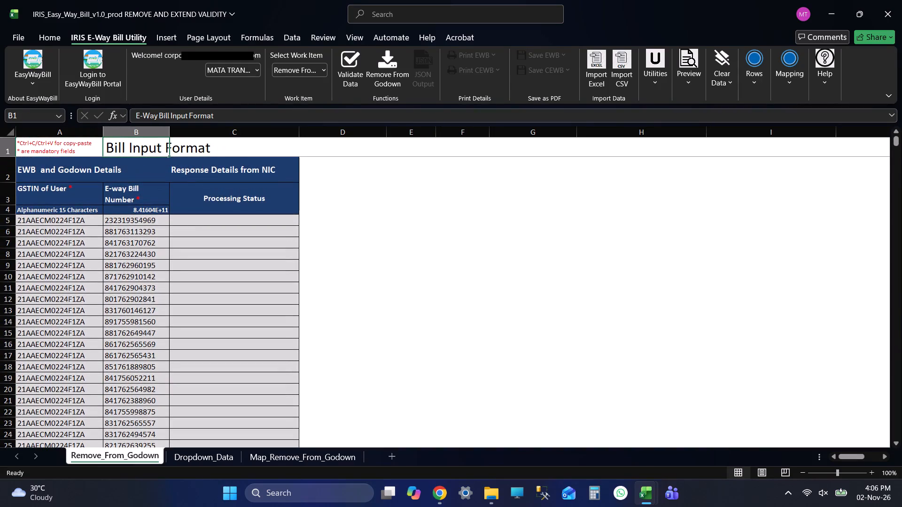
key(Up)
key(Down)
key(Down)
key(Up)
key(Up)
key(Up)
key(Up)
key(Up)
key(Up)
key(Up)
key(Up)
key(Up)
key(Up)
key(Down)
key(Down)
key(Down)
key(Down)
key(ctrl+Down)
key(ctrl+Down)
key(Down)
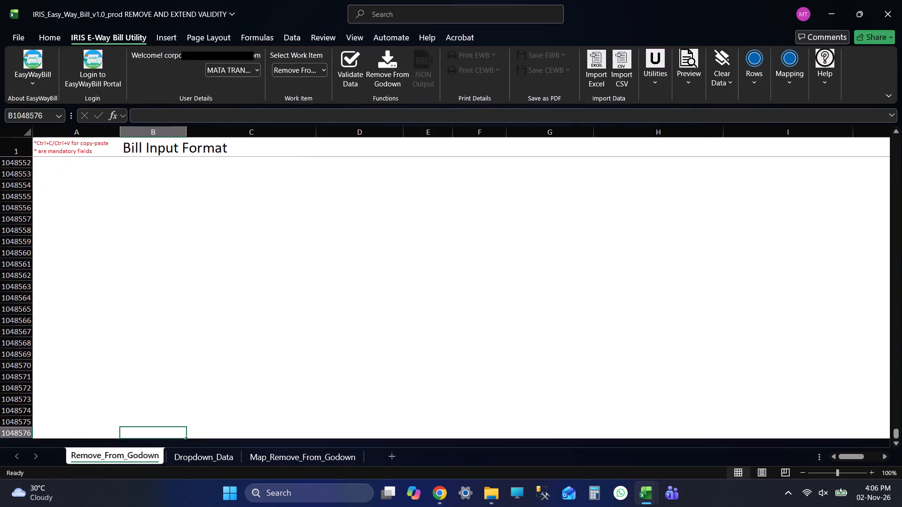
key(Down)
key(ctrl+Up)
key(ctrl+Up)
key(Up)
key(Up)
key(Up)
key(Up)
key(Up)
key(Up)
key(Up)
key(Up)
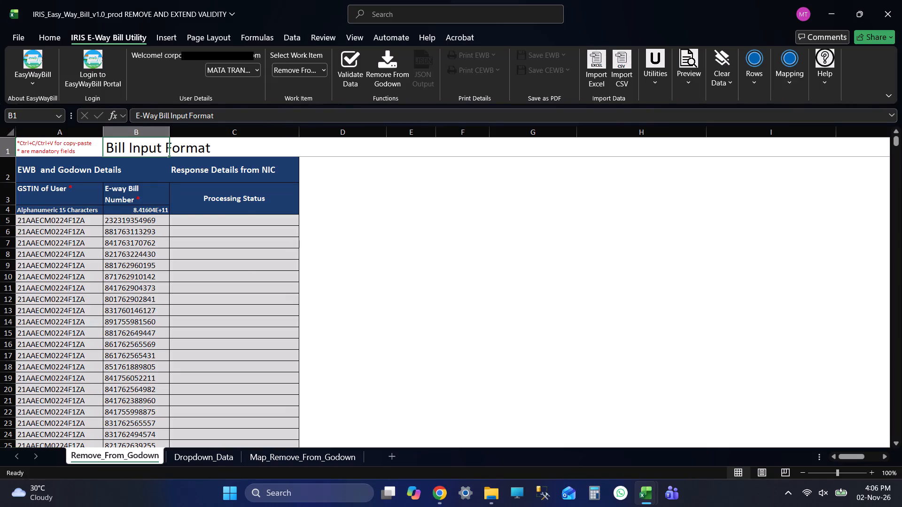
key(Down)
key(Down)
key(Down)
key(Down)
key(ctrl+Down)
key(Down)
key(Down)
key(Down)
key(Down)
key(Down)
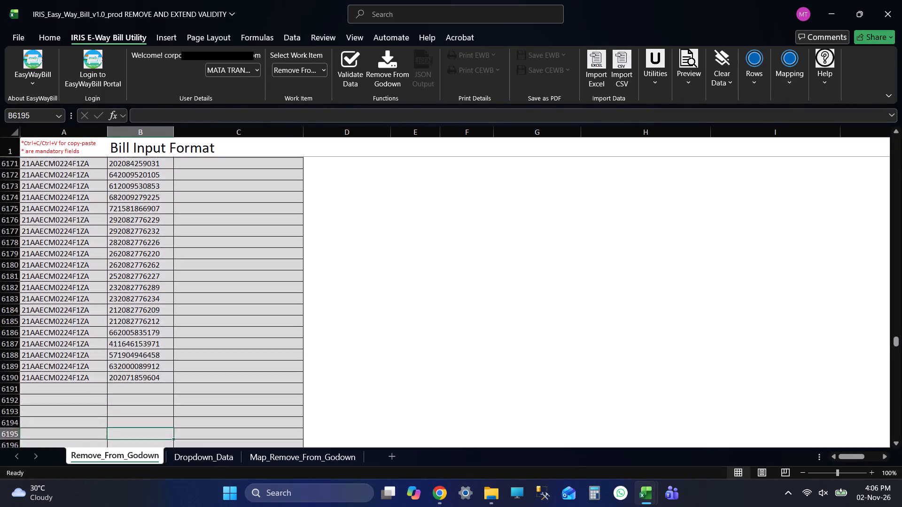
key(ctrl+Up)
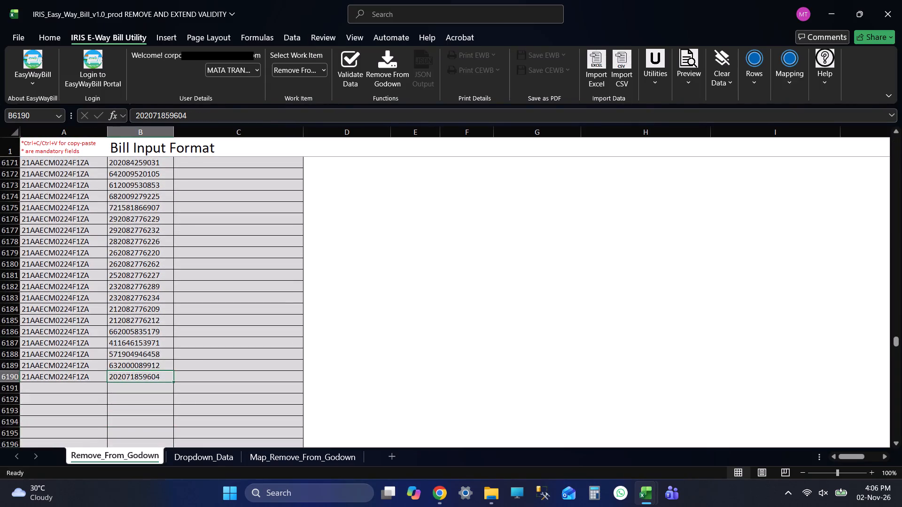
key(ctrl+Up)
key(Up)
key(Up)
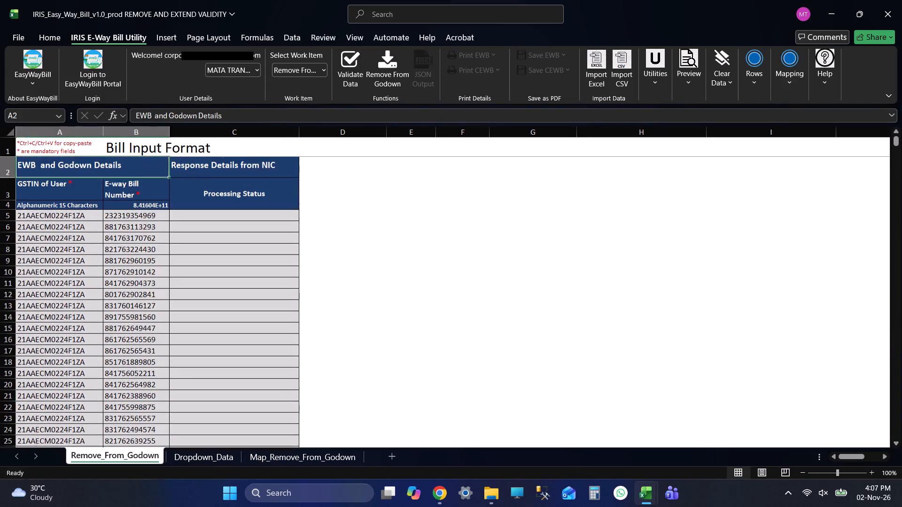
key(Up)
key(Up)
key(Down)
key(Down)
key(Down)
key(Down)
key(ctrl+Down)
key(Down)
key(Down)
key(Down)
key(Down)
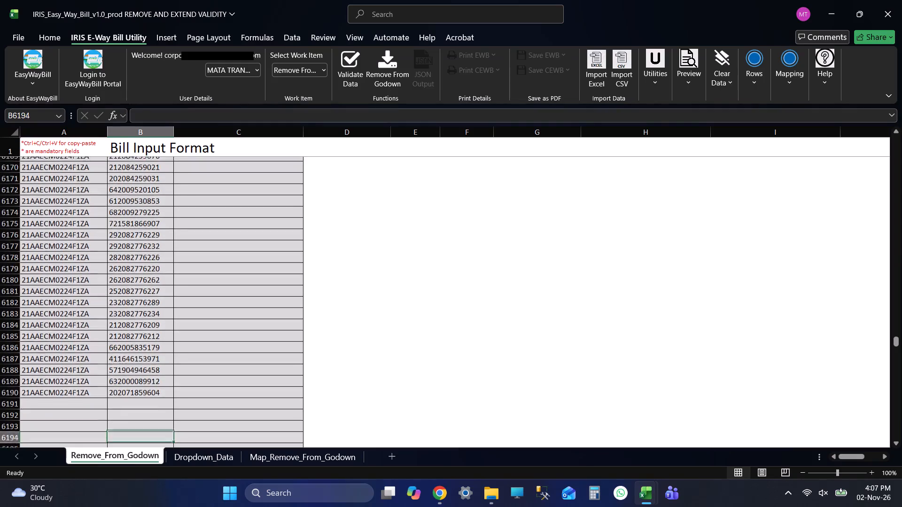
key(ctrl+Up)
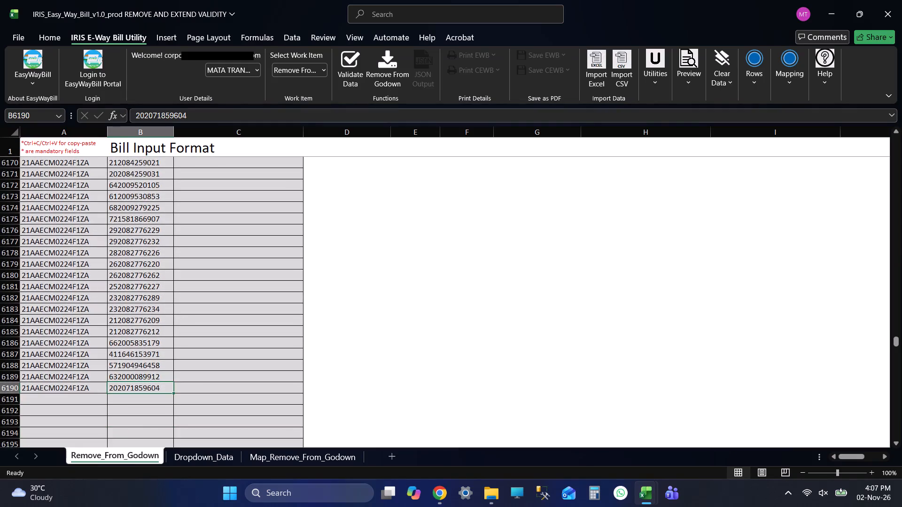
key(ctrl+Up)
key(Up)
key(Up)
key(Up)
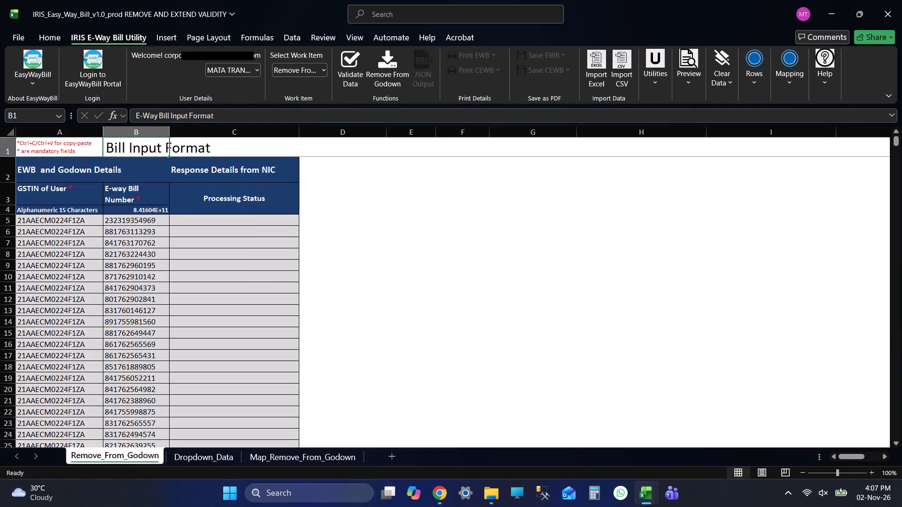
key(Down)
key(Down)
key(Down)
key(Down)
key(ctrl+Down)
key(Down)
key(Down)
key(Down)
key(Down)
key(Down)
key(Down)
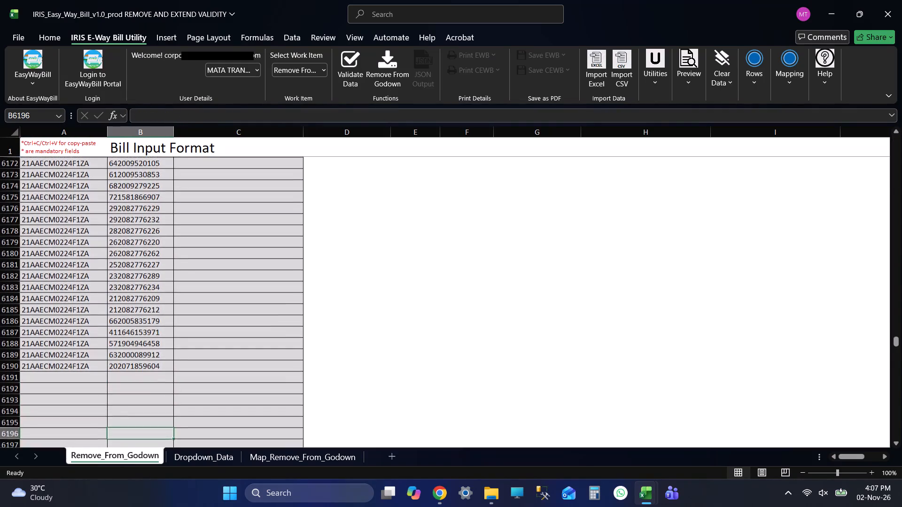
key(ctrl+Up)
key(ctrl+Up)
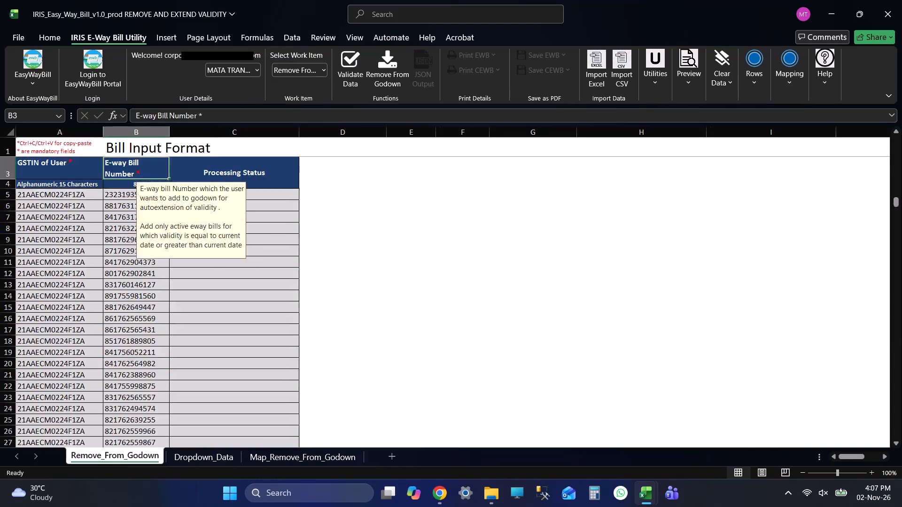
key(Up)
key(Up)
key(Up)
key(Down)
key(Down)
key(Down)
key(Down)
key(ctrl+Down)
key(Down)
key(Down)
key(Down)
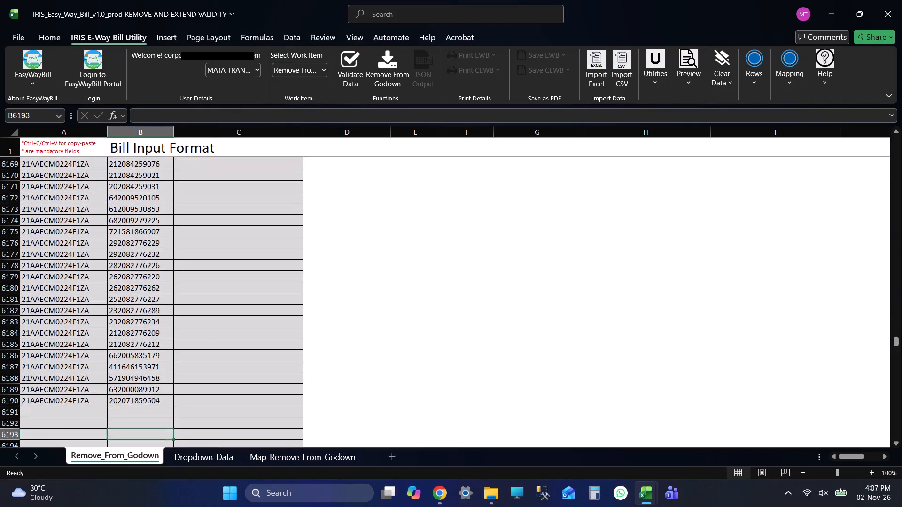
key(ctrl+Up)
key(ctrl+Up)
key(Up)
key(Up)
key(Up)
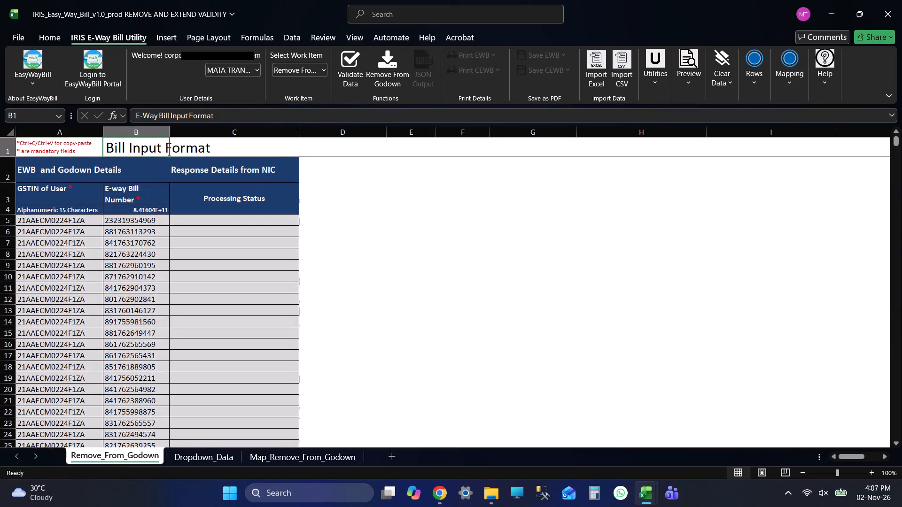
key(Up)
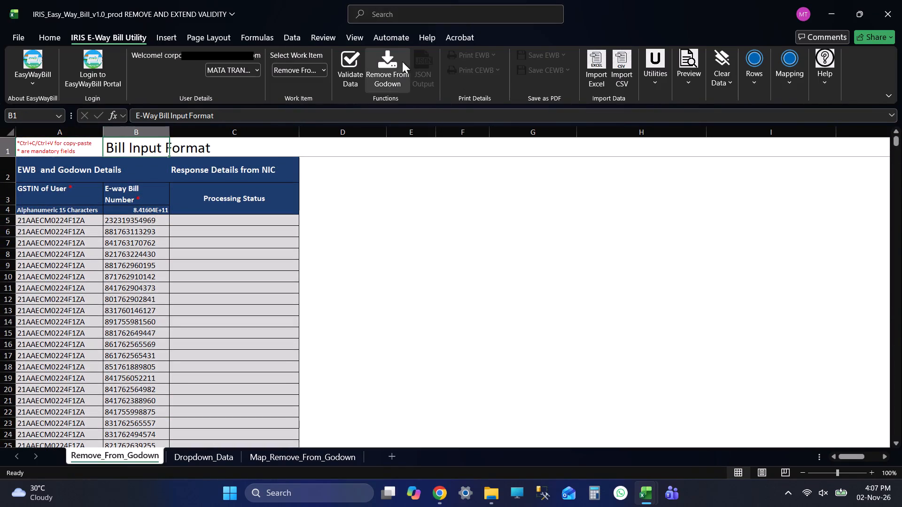
Run Remove From Godown for the listed e-way bills, agreeing to proceed and dismissing the closing message.
click(396, 78)
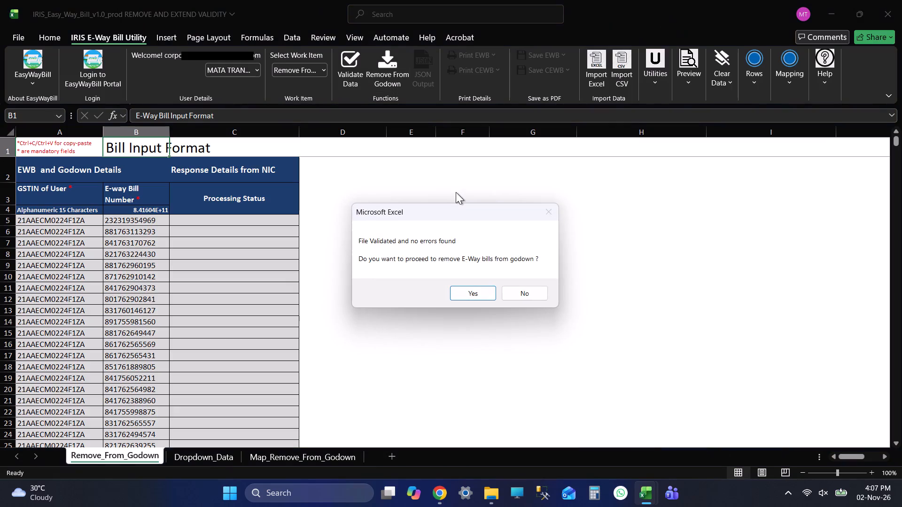
click(484, 289)
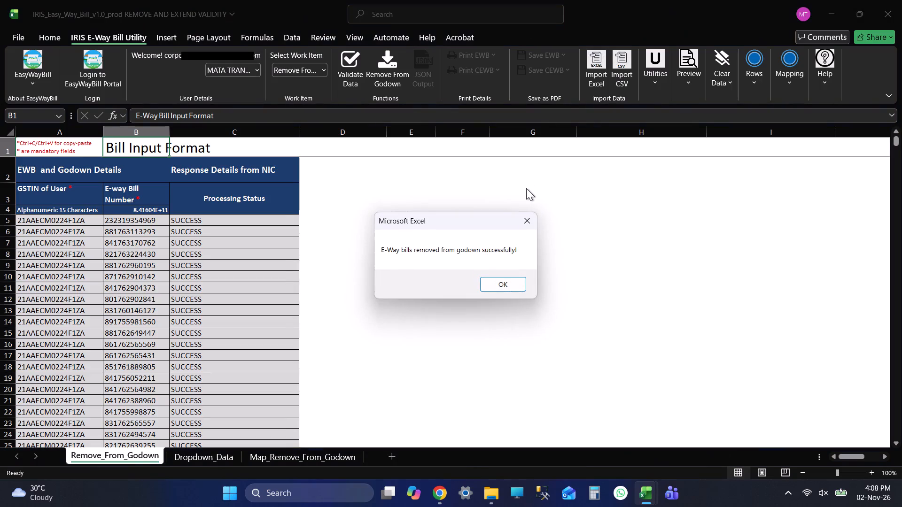
click(381, 259)
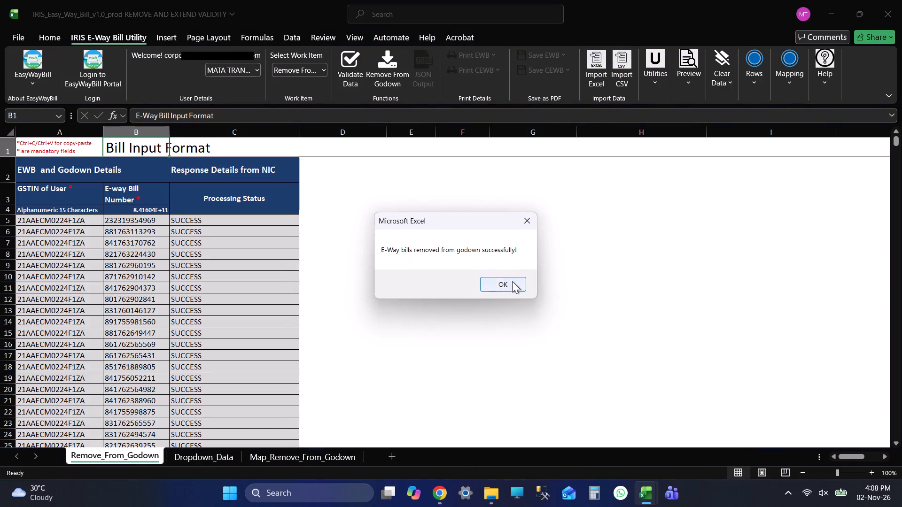
click(509, 278)
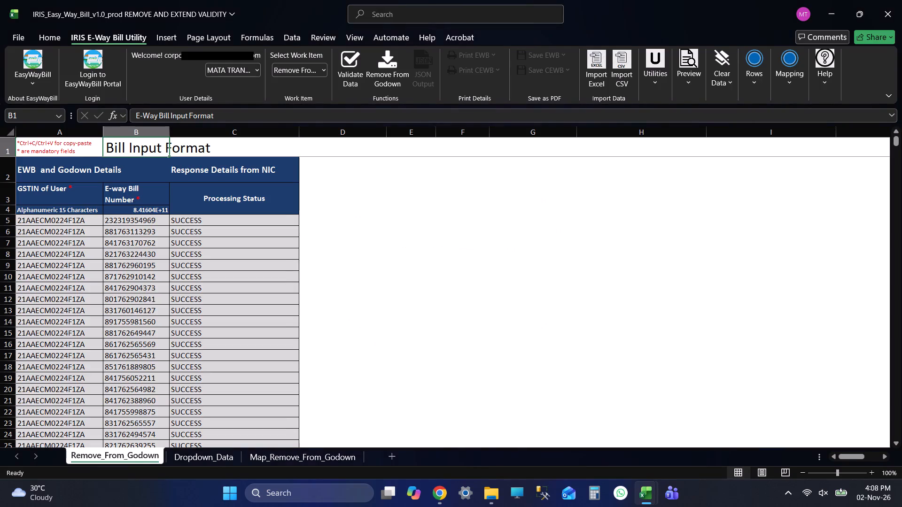
Review Processing Status at the last e-way bill row, and save and close the IRIS REMOVE AND EXTEND VALIDITY workbook.
click(148, 242)
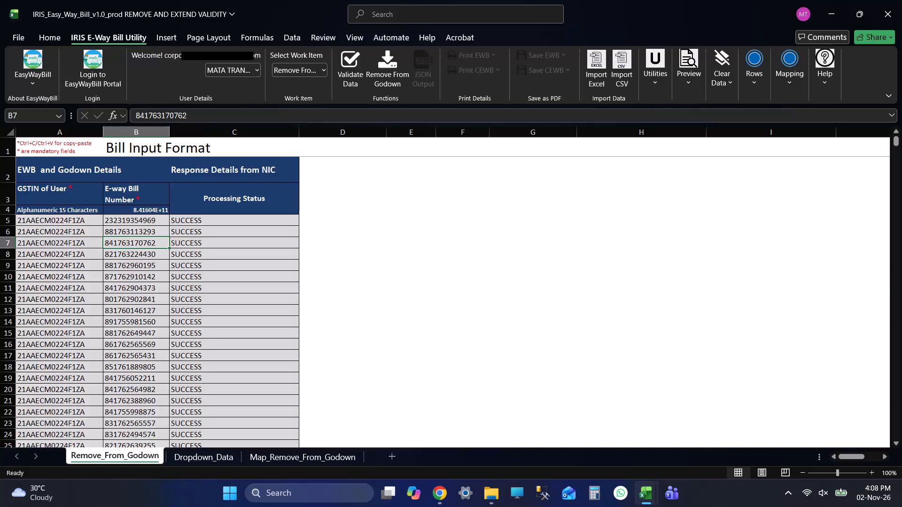
key(ctrl+Down)
scroll(311, 334, down, 3)
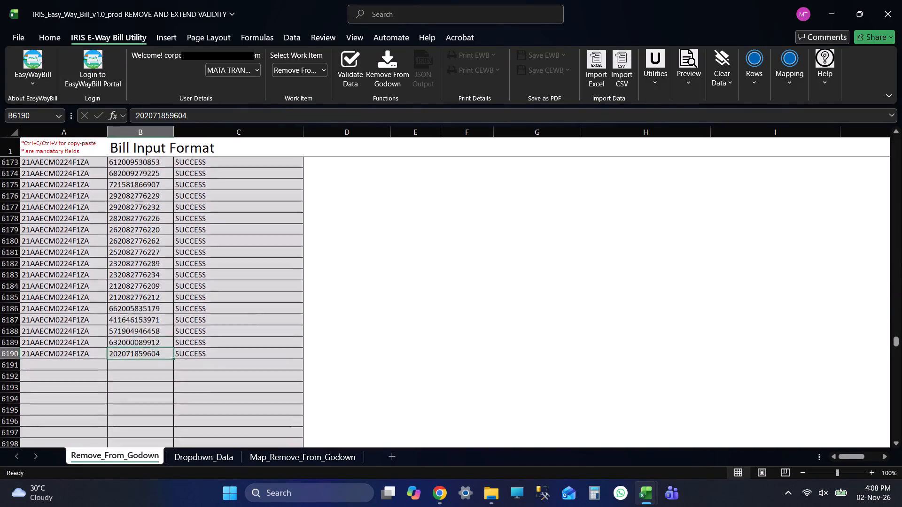
key(ctrl+s)
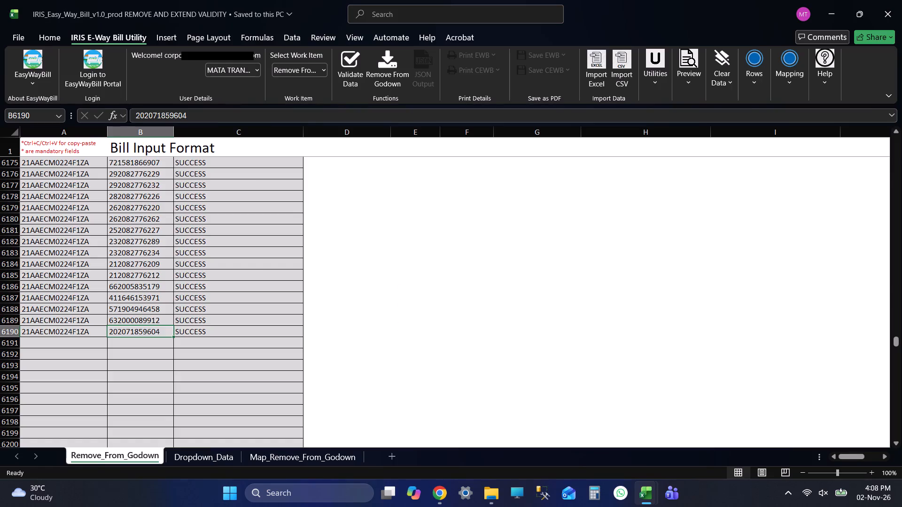
click(901, 0)
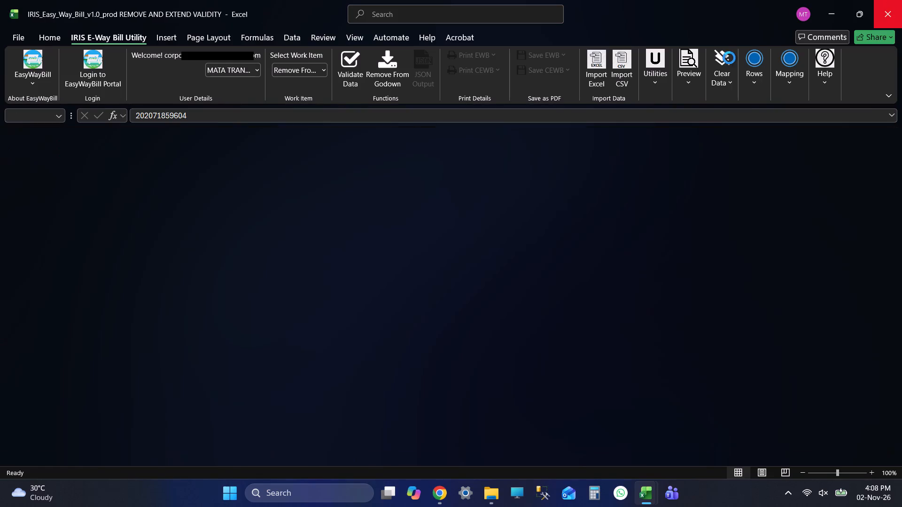
Save and close the MY_EWB workbook.
key(ctrl+s)
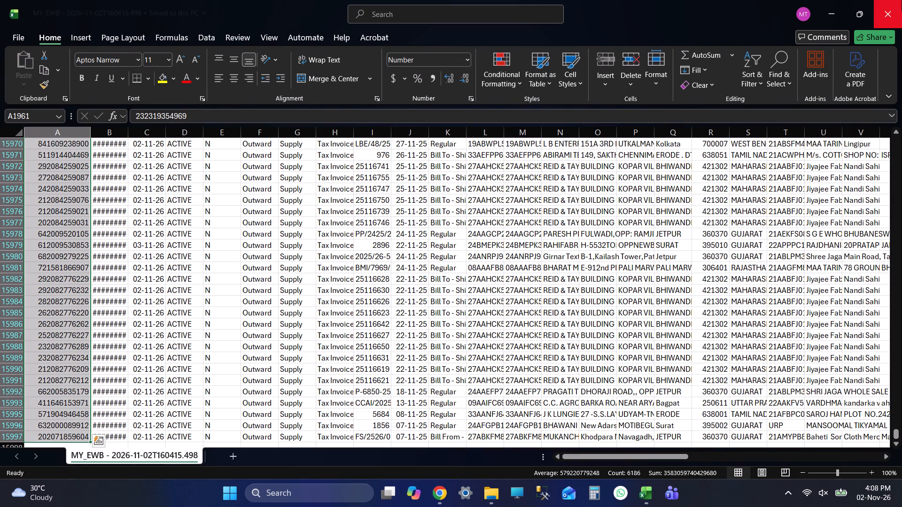
click(901, 0)
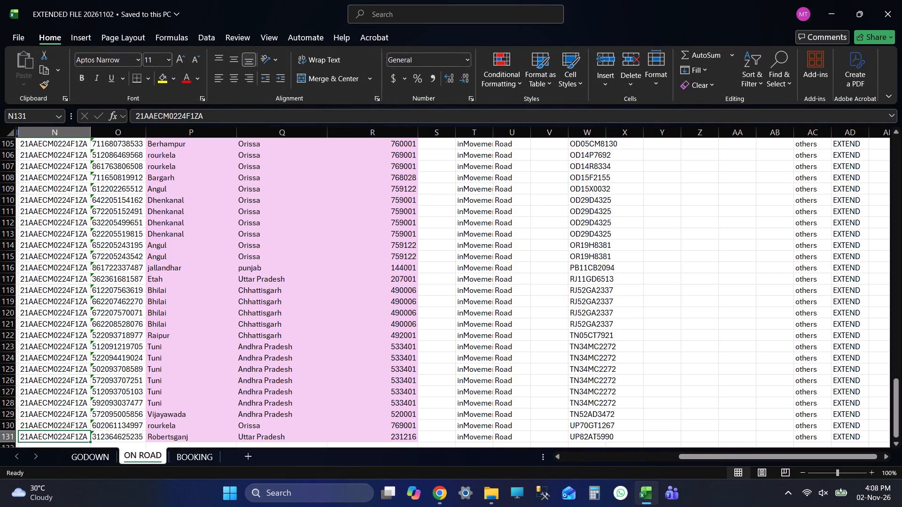
Switch to the utility folder in File Explorer and open the workbook IRIS_Easy_Way_Bill_v1.22_Prod.xlsm.
key(alt+Tab)
key(alt+Tab)
key(alt+Tab)
key(alt+Tab)
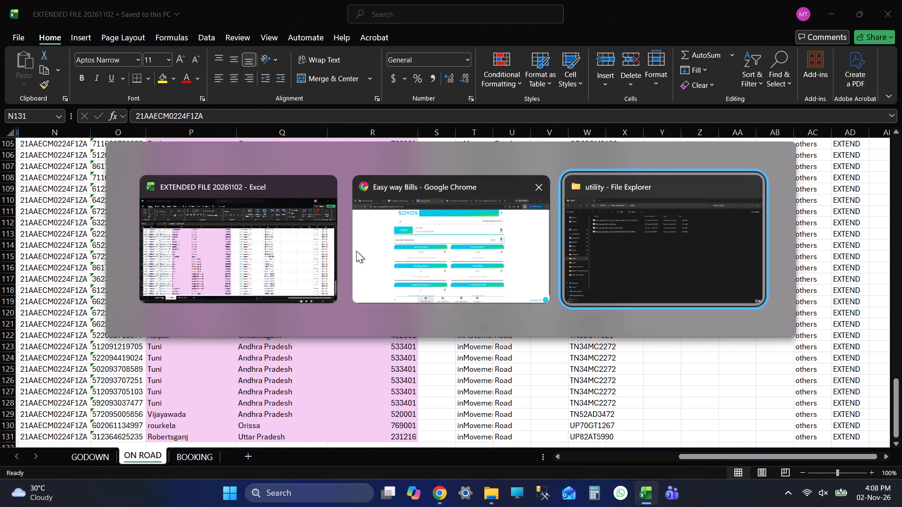
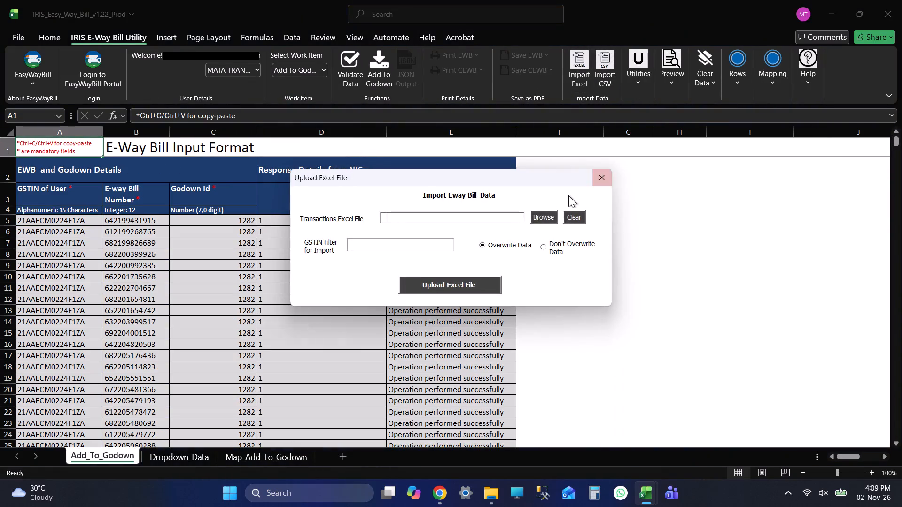
Choose the XLSX file add to godown from the E Way Bill folder on drive F and upload it as the e-way bill import data.
click(547, 217)
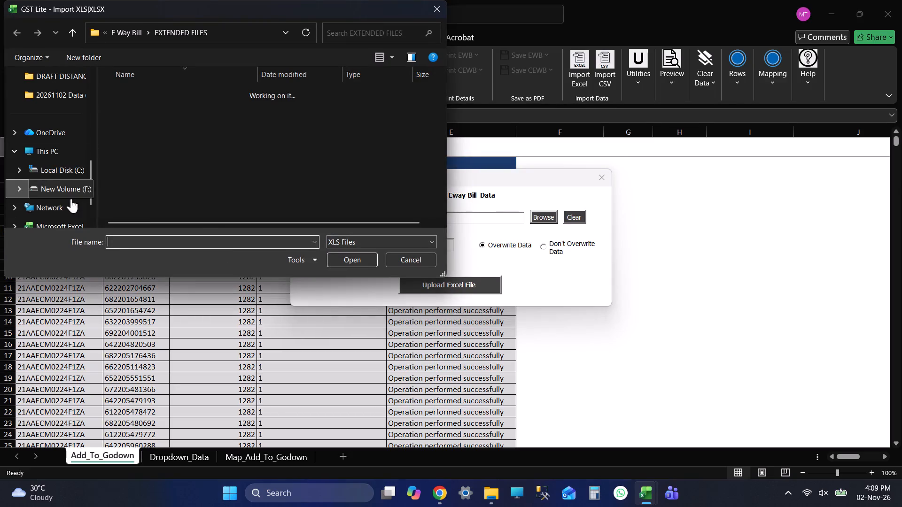
click(67, 190)
double_click(165, 146)
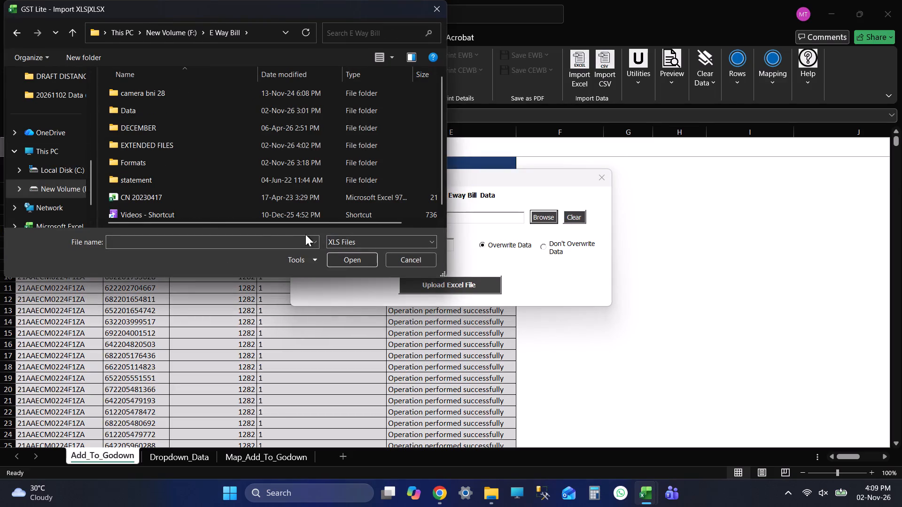
click(342, 245)
click(356, 263)
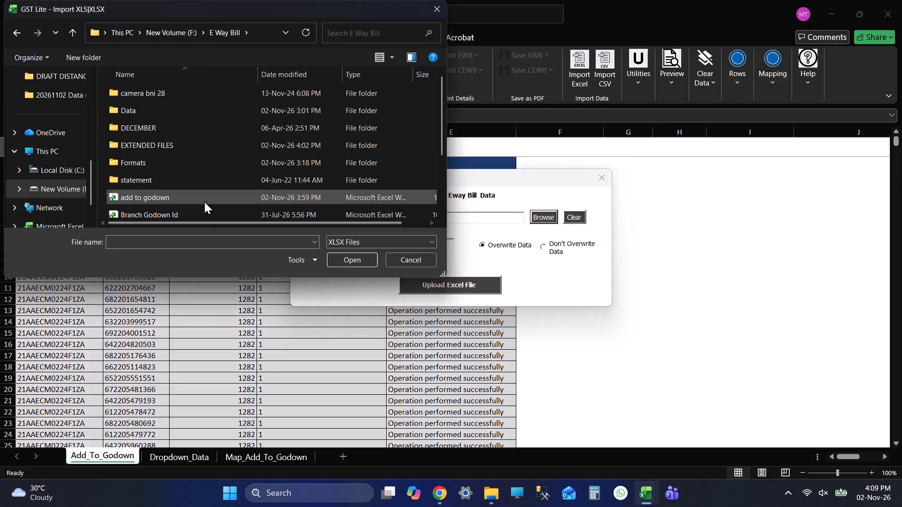
click(204, 202)
click(366, 262)
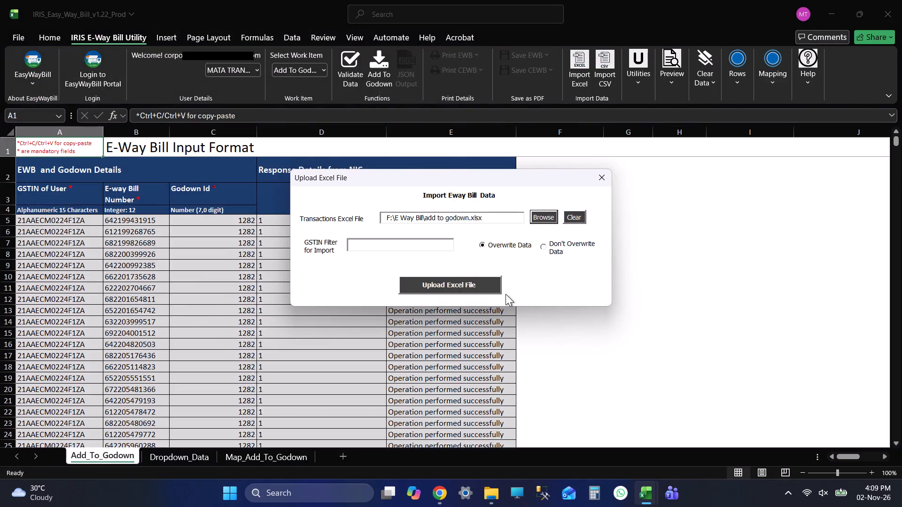
click(455, 289)
click(438, 287)
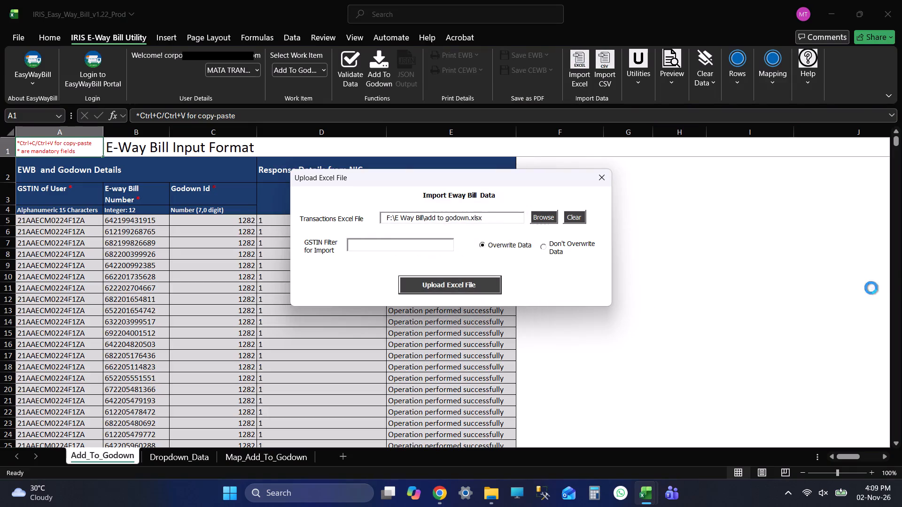
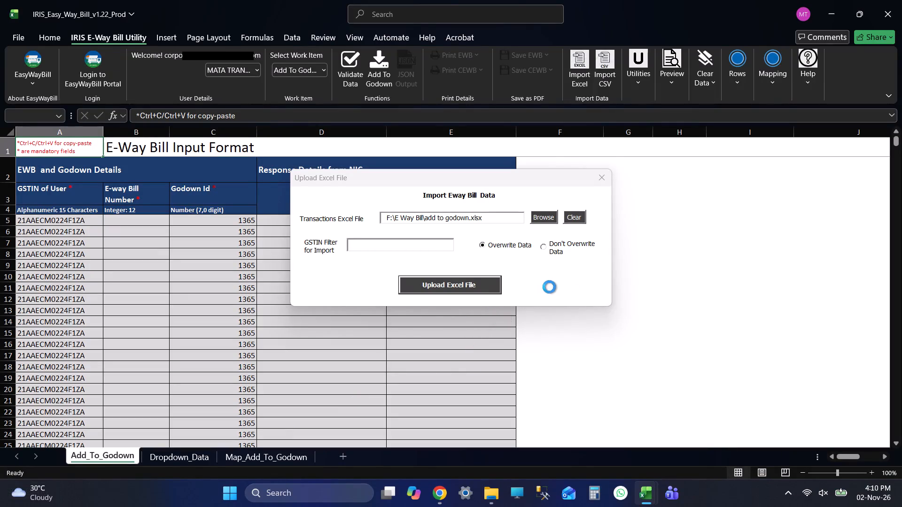
Finish the Excel import of the add to godown file into the Add_To_Godown sheet.
click(458, 279)
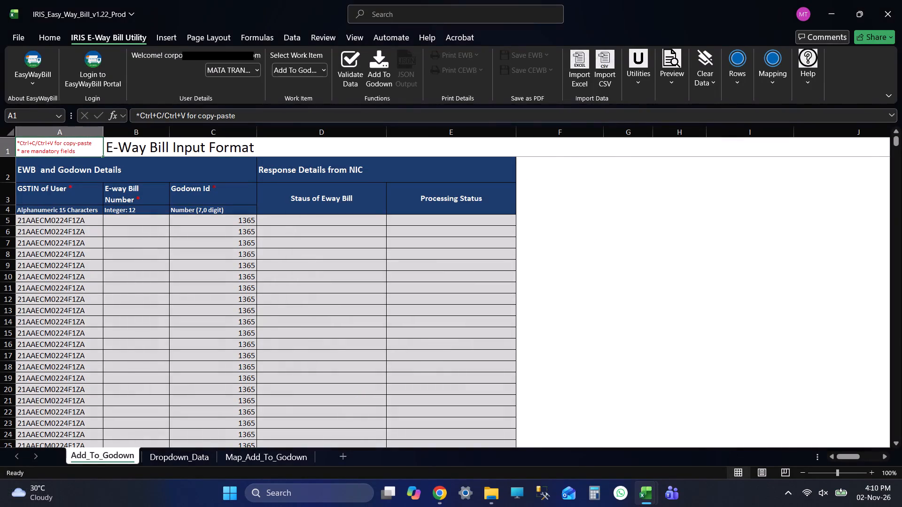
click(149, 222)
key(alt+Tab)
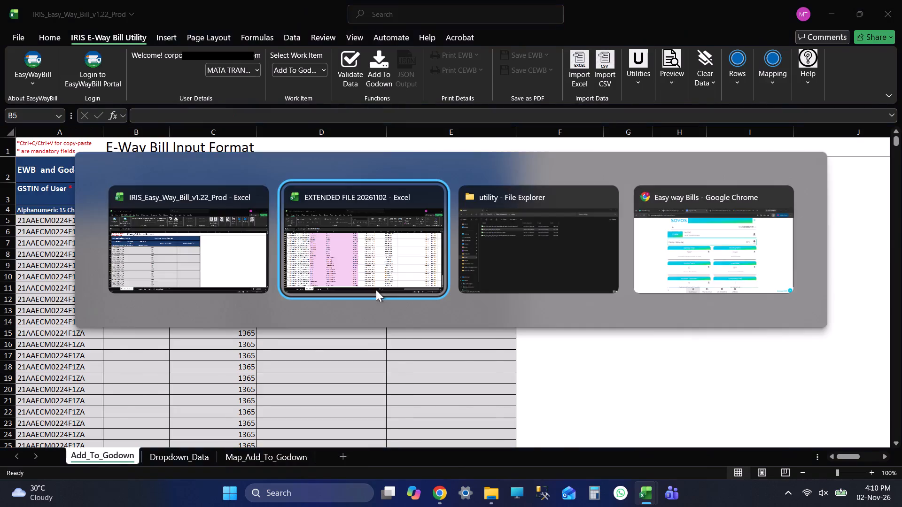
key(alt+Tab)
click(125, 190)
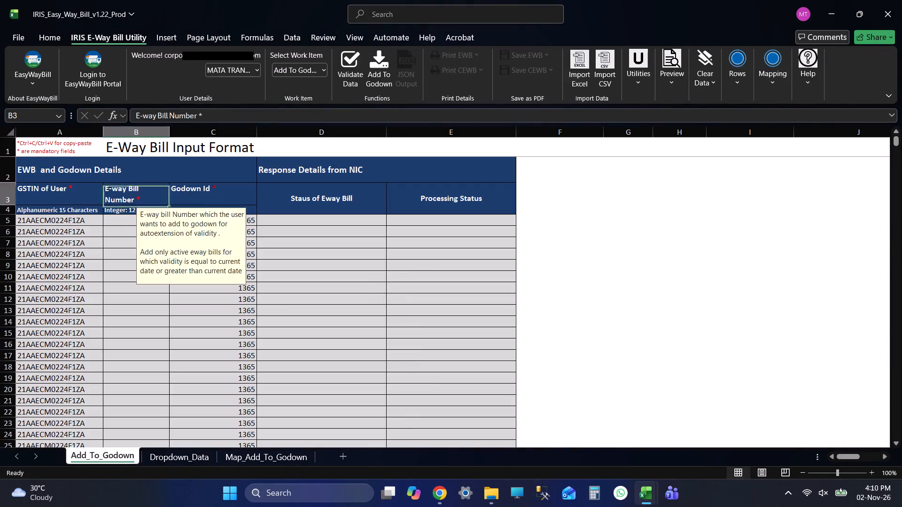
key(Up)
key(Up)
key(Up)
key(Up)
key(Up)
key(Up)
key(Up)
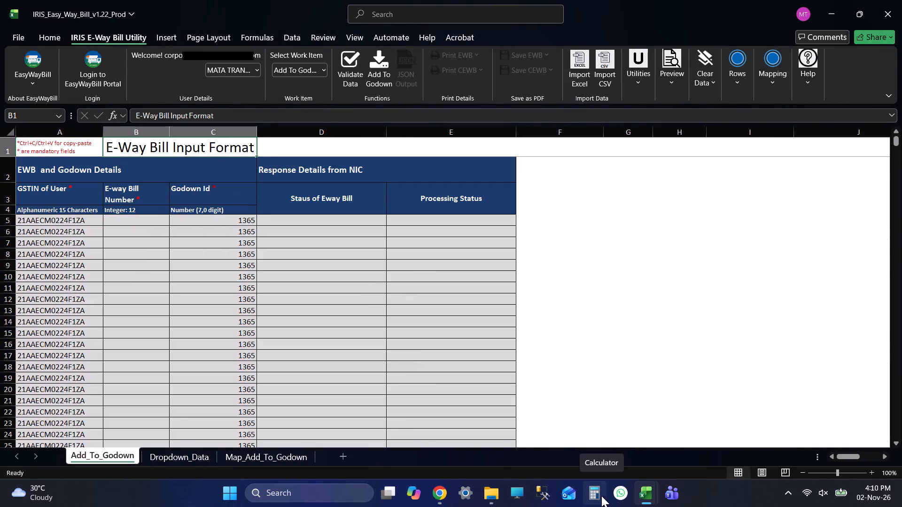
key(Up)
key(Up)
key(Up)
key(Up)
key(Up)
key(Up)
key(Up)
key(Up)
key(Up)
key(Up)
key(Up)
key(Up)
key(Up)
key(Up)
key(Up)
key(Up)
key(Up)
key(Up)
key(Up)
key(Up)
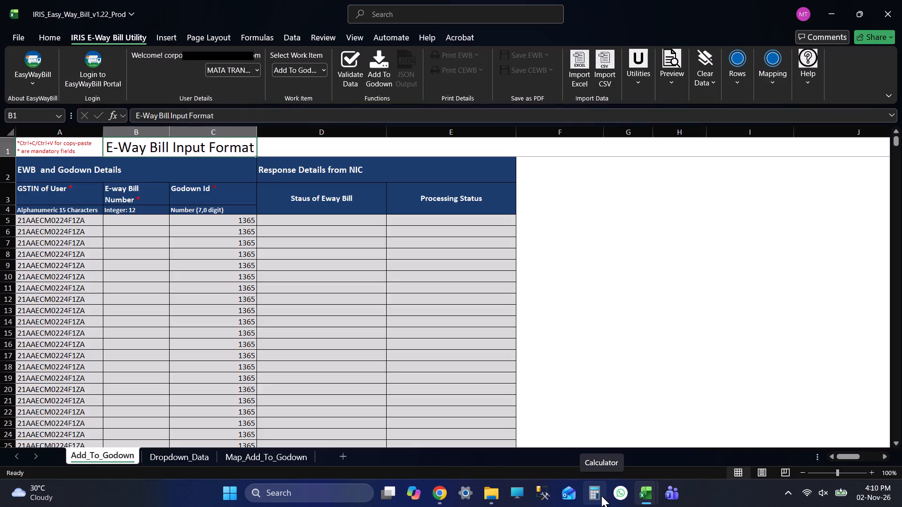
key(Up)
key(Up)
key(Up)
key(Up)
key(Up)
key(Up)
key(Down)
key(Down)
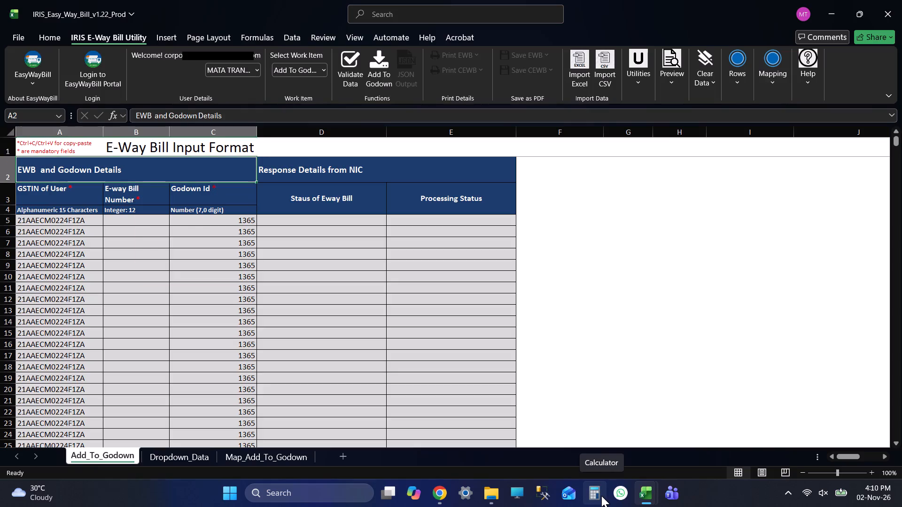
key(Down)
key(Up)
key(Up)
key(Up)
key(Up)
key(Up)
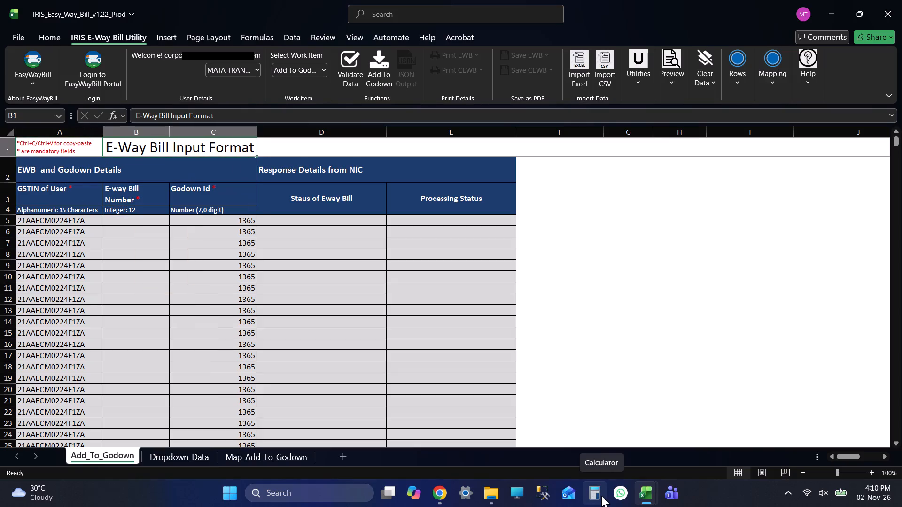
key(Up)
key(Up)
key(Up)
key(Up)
Select cell B5, the first E-way Bill Number entry on the Add_To_Godown sheet.
key(Down)
key(Down)
key(Down)
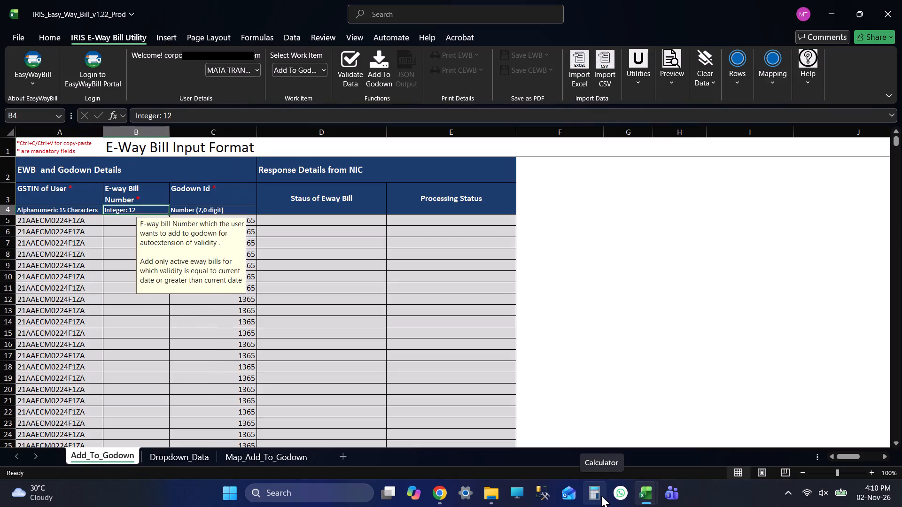
key(Down)
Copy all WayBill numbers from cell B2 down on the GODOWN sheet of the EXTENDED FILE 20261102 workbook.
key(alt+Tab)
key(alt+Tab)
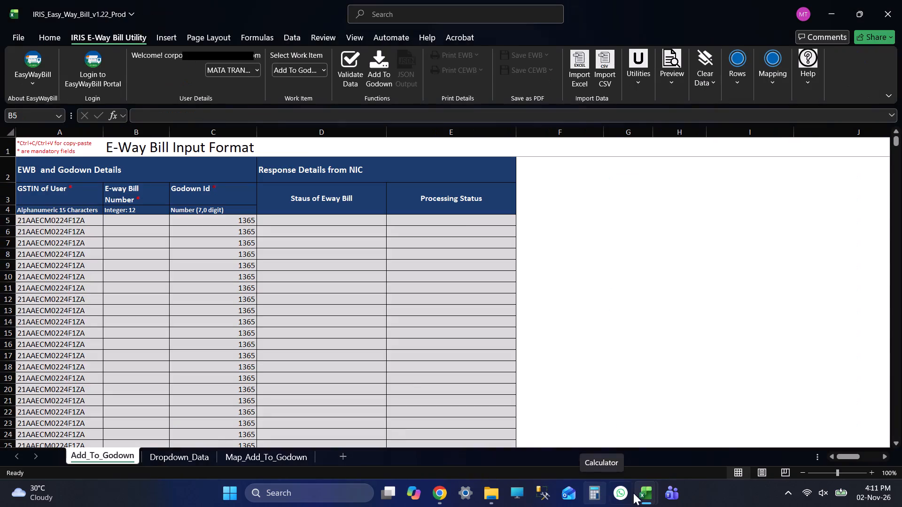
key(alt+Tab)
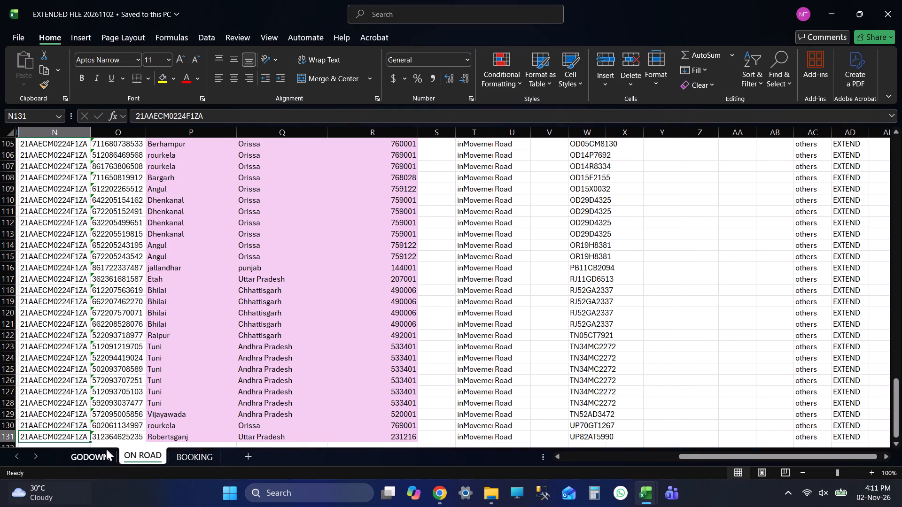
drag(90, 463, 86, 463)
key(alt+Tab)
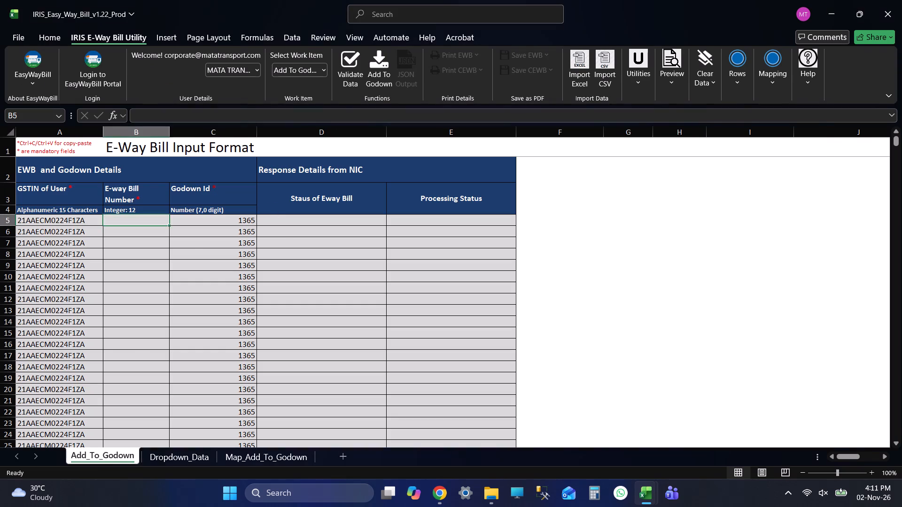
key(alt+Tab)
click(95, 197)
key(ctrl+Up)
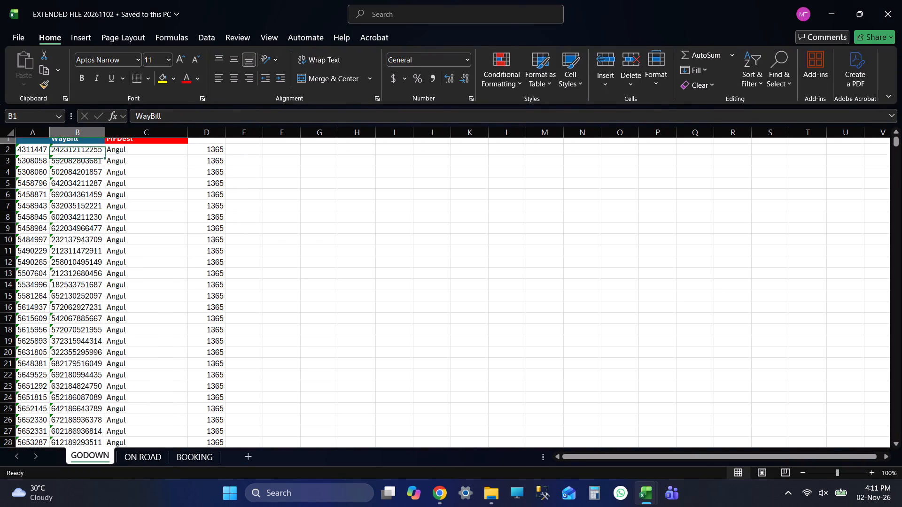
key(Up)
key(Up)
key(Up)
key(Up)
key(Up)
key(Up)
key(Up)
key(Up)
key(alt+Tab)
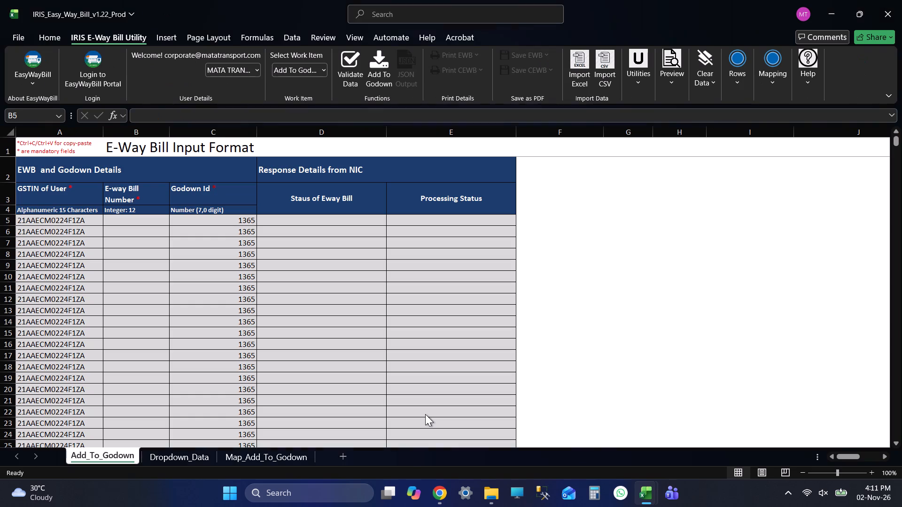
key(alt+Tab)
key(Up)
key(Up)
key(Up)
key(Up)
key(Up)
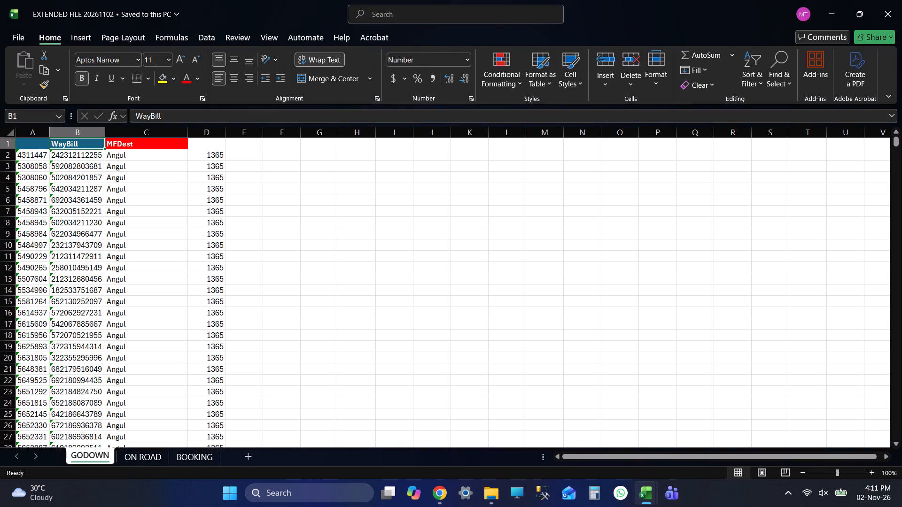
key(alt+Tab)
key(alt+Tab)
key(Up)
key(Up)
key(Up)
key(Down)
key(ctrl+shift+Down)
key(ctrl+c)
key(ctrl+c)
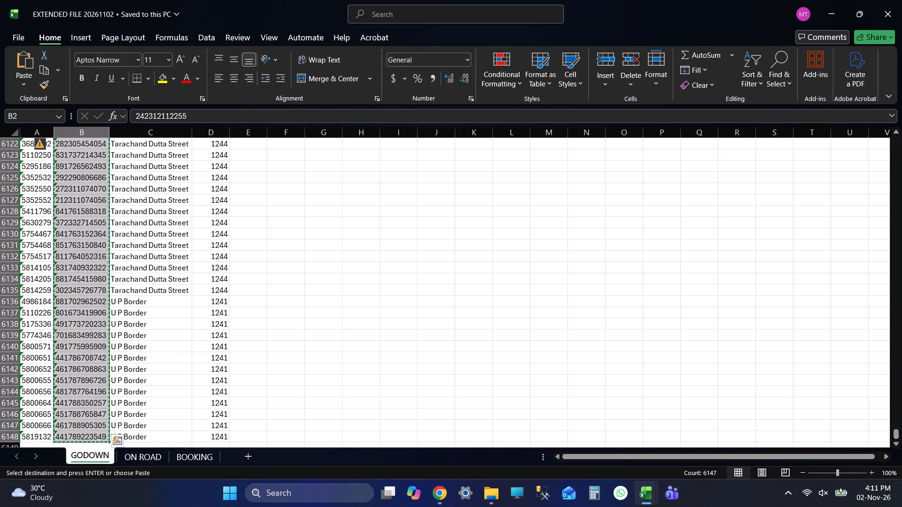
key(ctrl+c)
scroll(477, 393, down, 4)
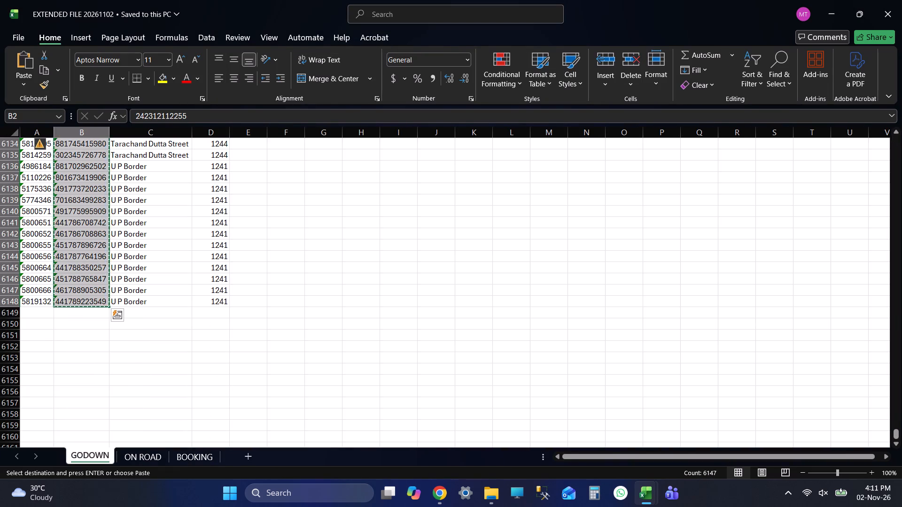
Switch to File Explorer and open the add to godown workbook from the E Way Bill folder.
key(alt+Tab)
key(alt+Tab)
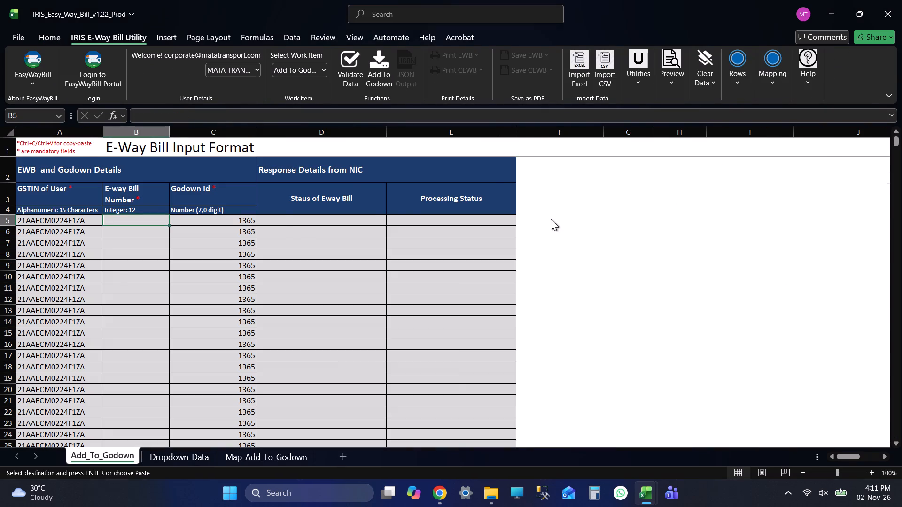
key(alt+Tab)
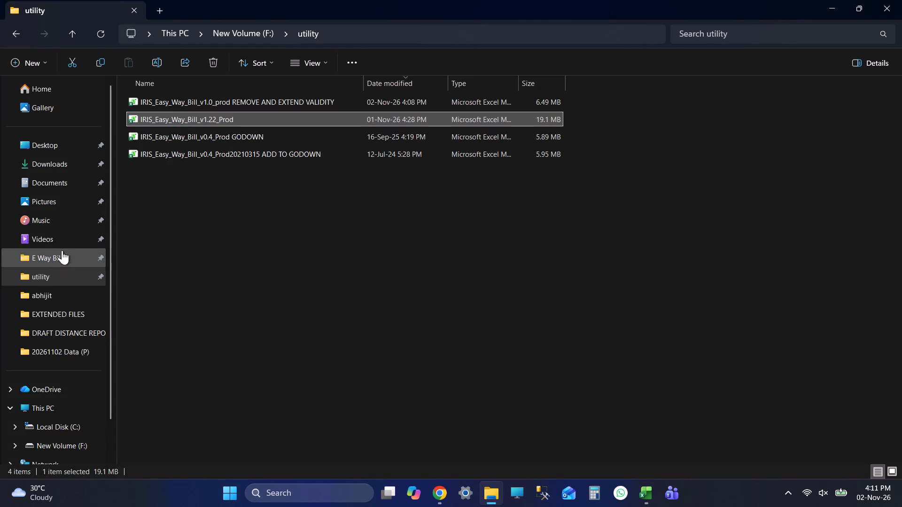
click(63, 257)
double_click(190, 247)
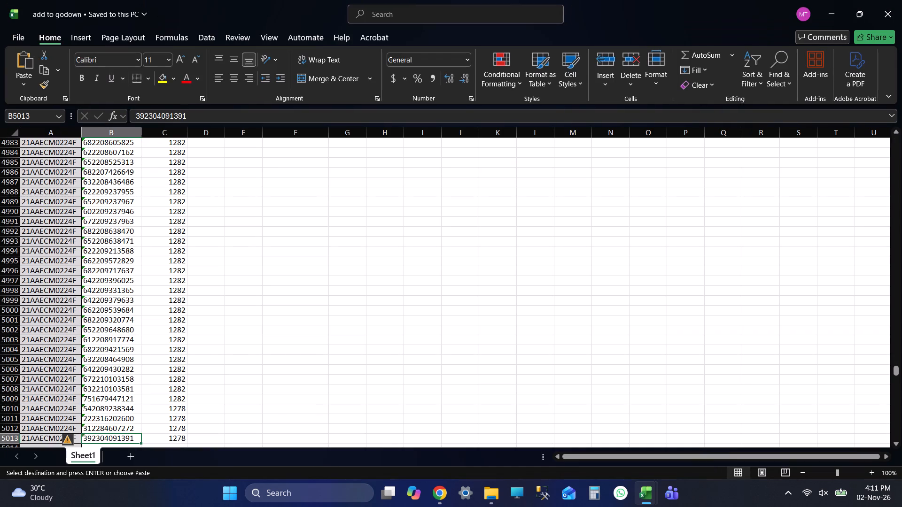
Copy all e-way bill numbers from cell B2 down to the last filled row of the add to godown workbook.
key(ctrl+Up)
key(Up)
key(Up)
key(Up)
key(Up)
key(Up)
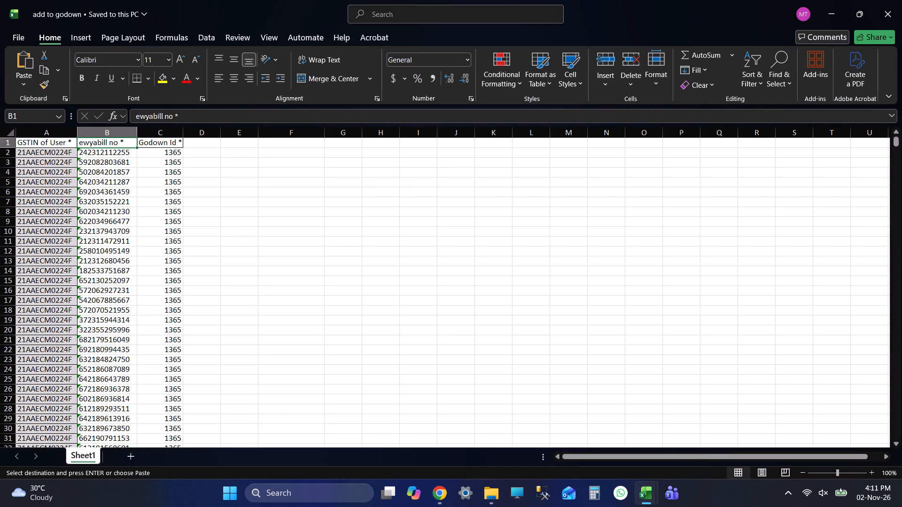
key(Down)
key(ctrl+shift+Down)
key(ctrl+c)
key(ctrl+c)
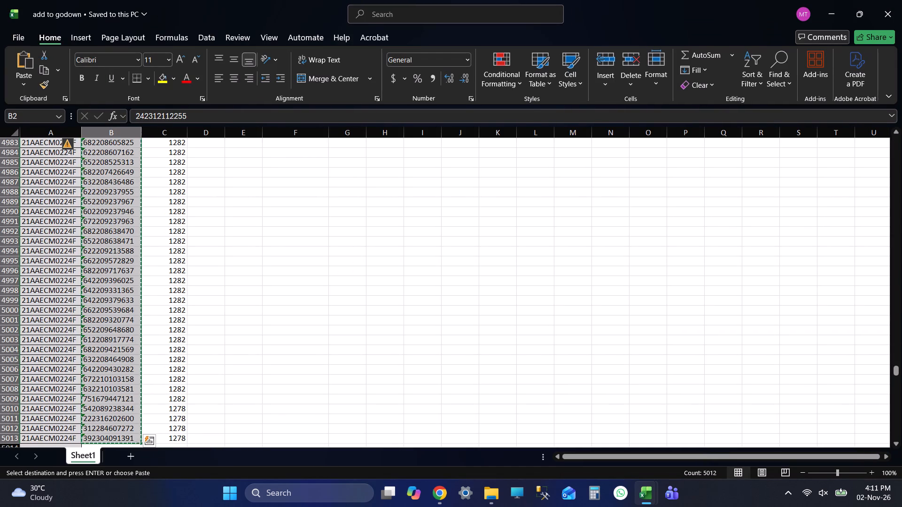
Paste the copied numbers into the E-way Bill Number column of the IRIS workbook's Add_To_Godown sheet, starting at B5.
key(alt+Tab)
key(Up)
key(Down)
key(ctrl+v)
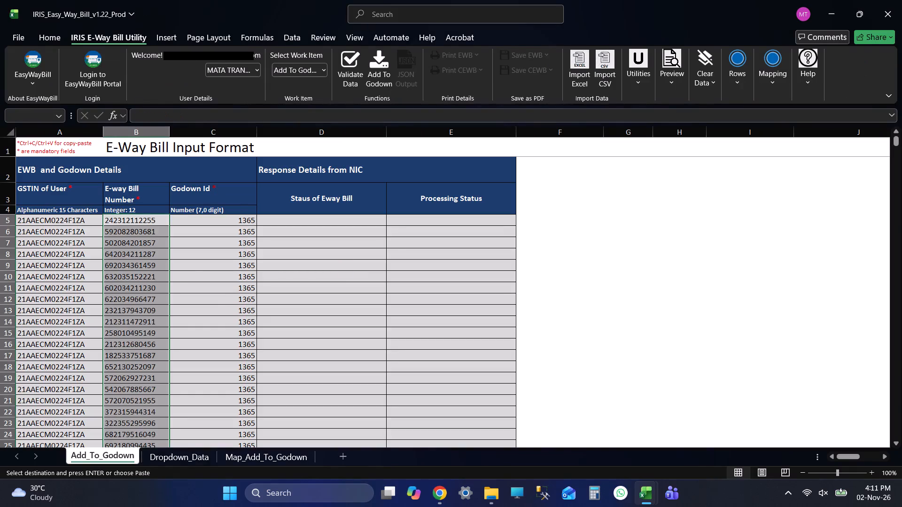
Check that the pasted e-way bill numbers line up with the GSTIN and godown ID entries from first to last row.
key(ctrl+Down)
key(Down)
key(Down)
key(Down)
key(Down)
key(Down)
key(Down)
key(ctrl+Up)
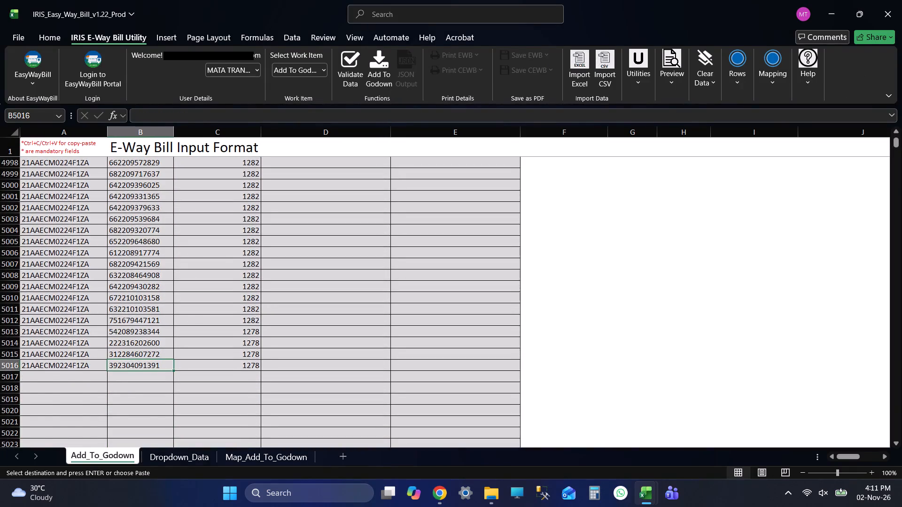
key(ctrl+Up)
key(Up)
key(Up)
key(Up)
key(Up)
key(Up)
key(Up)
key(Down)
key(Down)
key(Down)
key(Down)
key(Down)
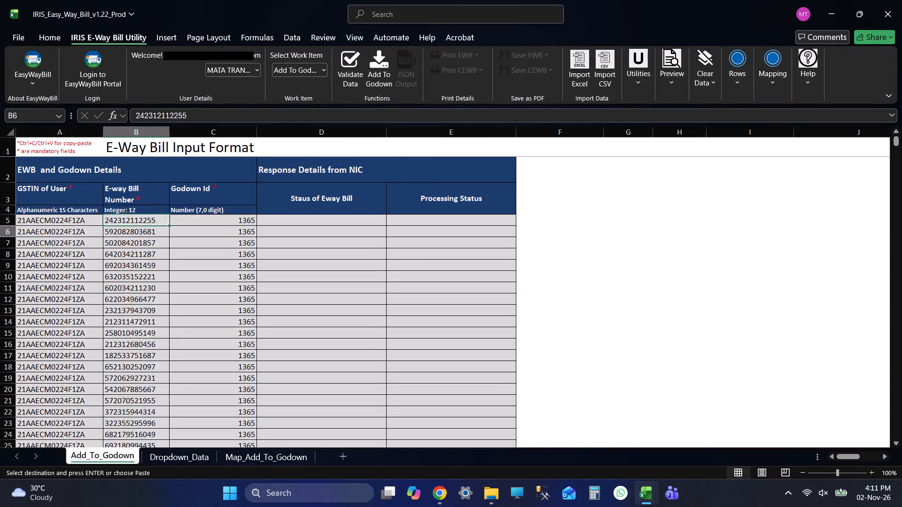
key(ctrl+Down)
key(Down)
key(Down)
key(Down)
key(Down)
key(Down)
key(Down)
key(ctrl+Up)
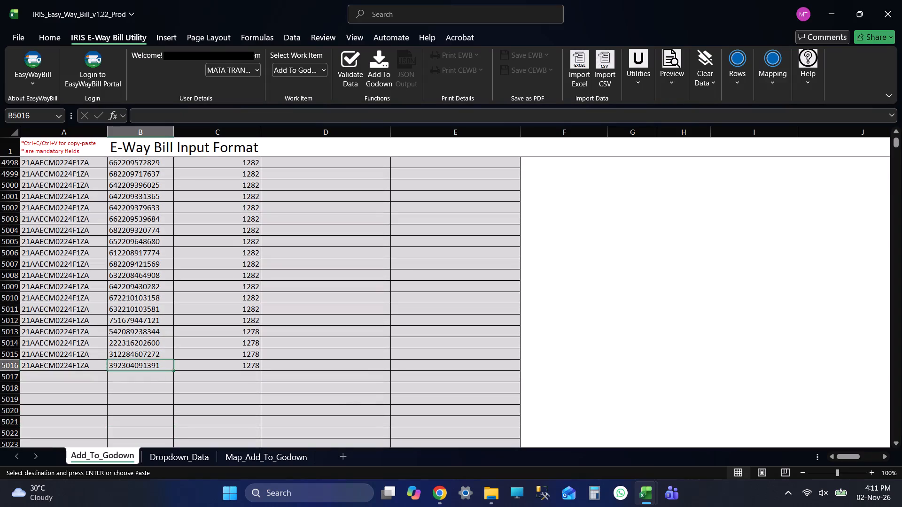
key(ctrl+Up)
key(Up)
key(Up)
key(Up)
key(Up)
key(Up)
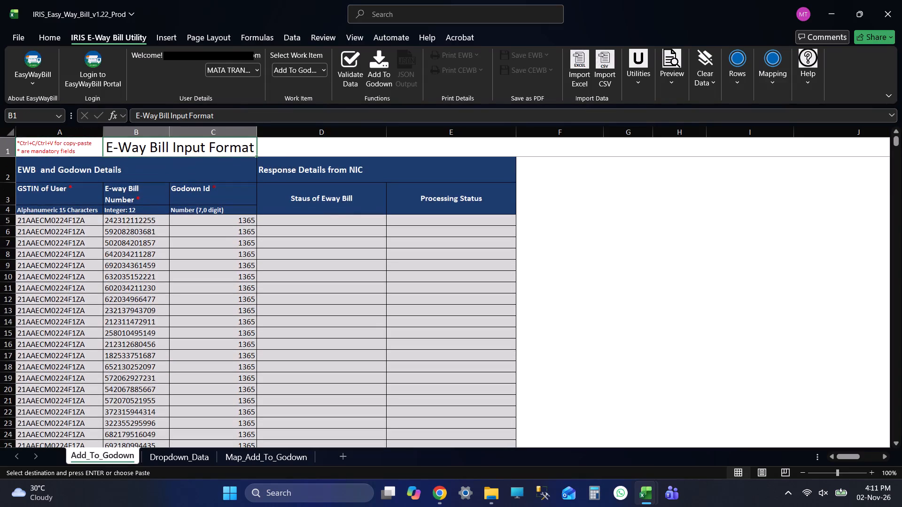
key(Up)
key(Left)
key(Left)
key(Left)
key(Up)
key(Up)
key(Up)
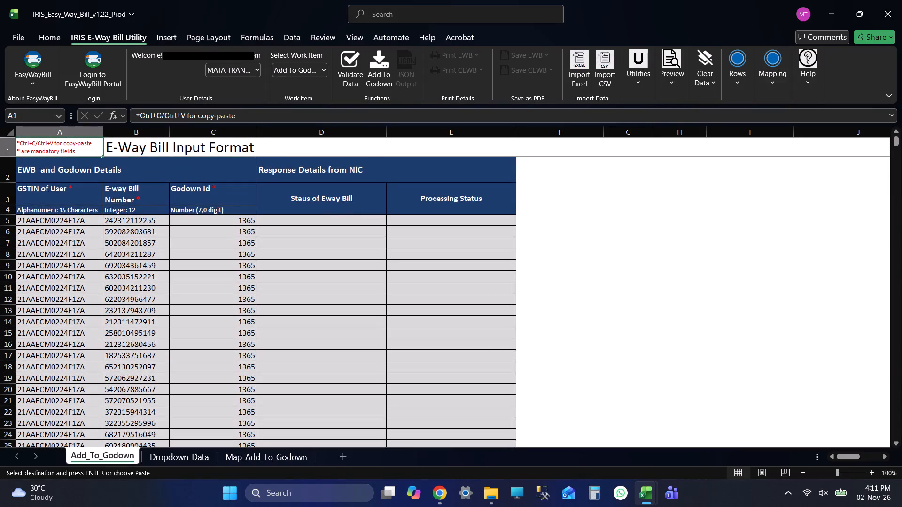
click(117, 241)
key(ctrl+Down)
key(Down)
key(Down)
key(Down)
key(Down)
key(Down)
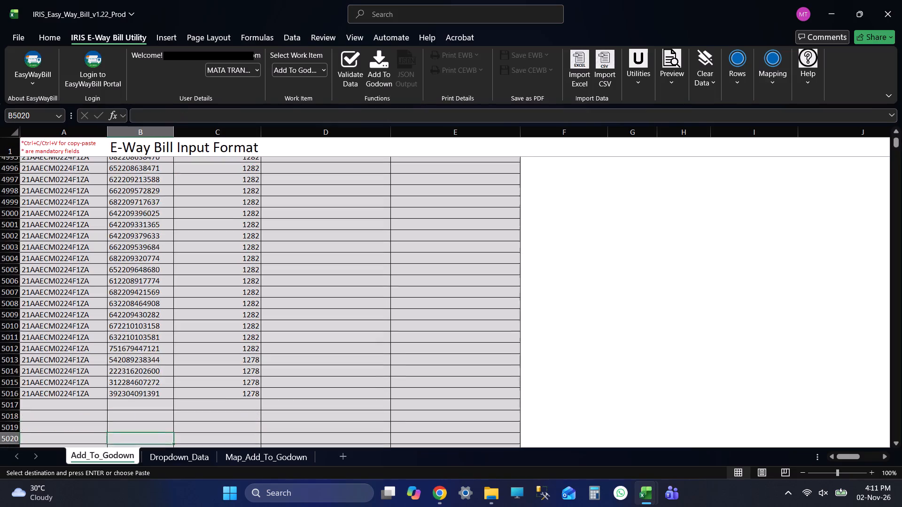
key(ctrl+Up)
key(ctrl+Up)
key(Up)
key(Up)
key(Up)
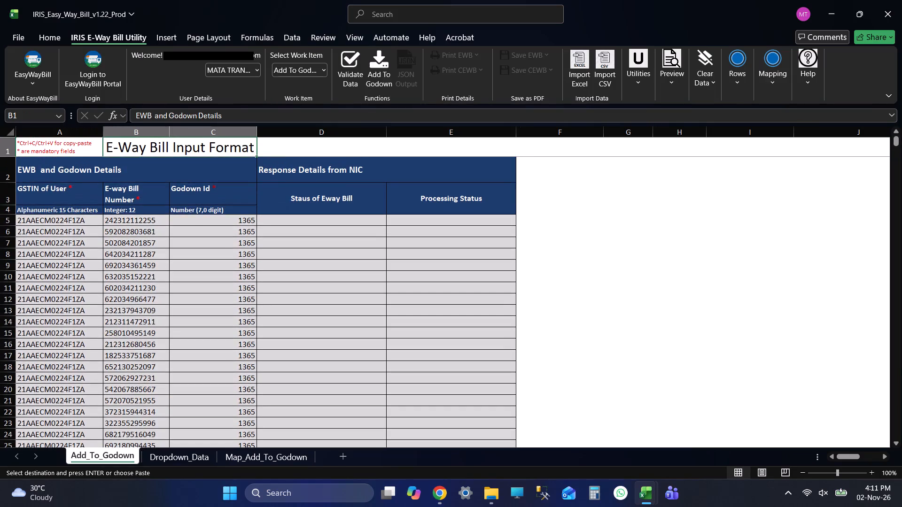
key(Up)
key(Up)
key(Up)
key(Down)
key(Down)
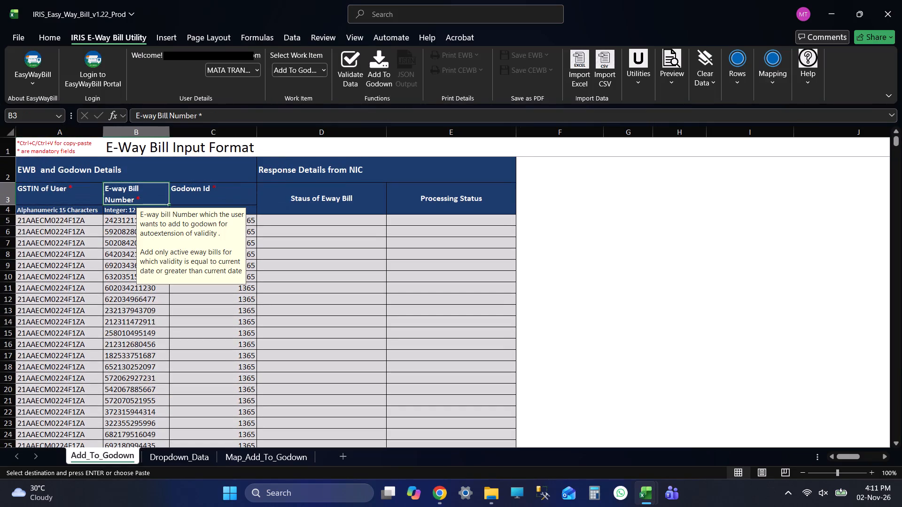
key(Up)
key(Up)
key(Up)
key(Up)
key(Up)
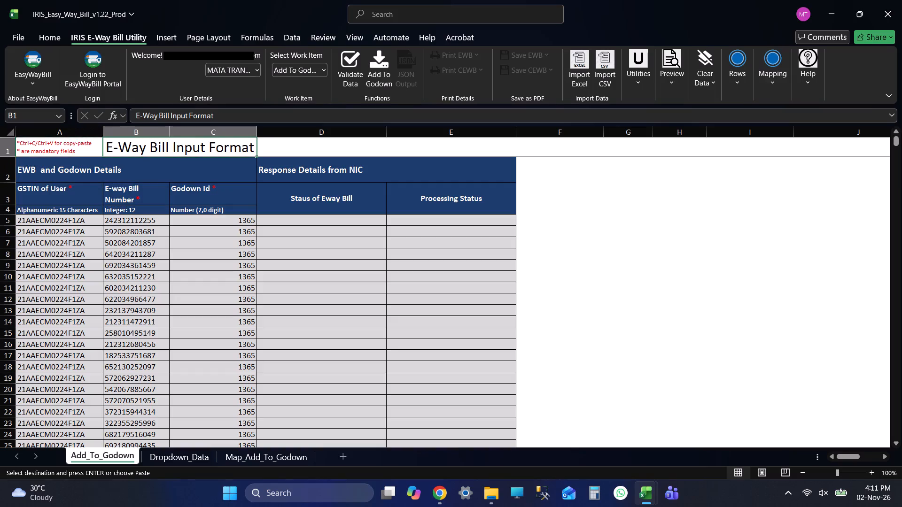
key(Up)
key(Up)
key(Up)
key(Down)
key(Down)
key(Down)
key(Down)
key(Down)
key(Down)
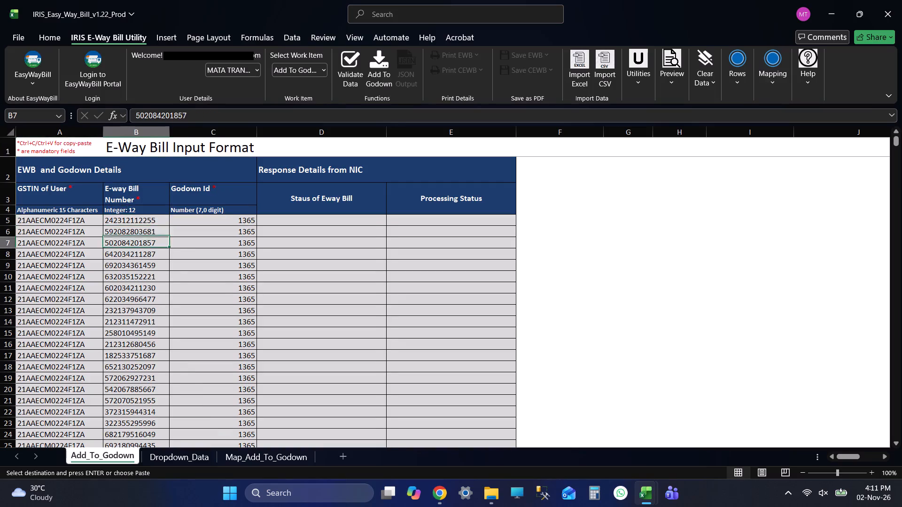
Recheck the E-way Bill Number column of the Add_To_Godown sheet from the first to the last filled row.
key(ctrl+Down)
key(Down)
key(Down)
key(Down)
key(Down)
key(Down)
key(ctrl+Up)
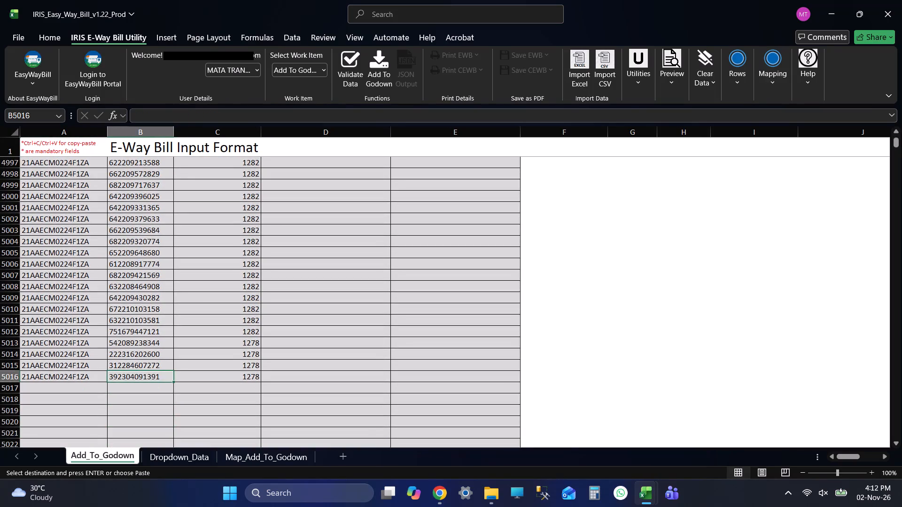
key(ctrl+Up)
key(Up)
key(Up)
key(Up)
key(Up)
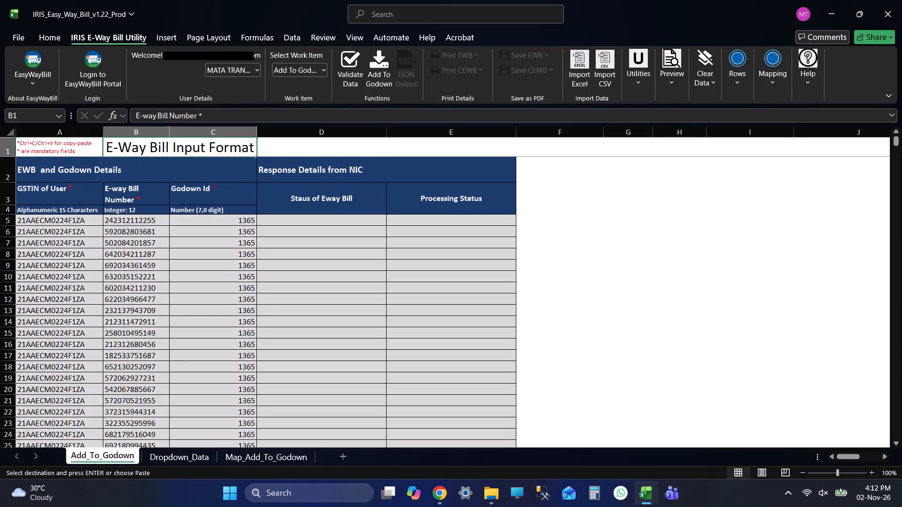
key(Up)
key(Up)
key(Up)
key(Up)
key(Up)
key(Down)
key(Down)
key(Down)
key(Down)
key(Down)
key(ctrl+Down)
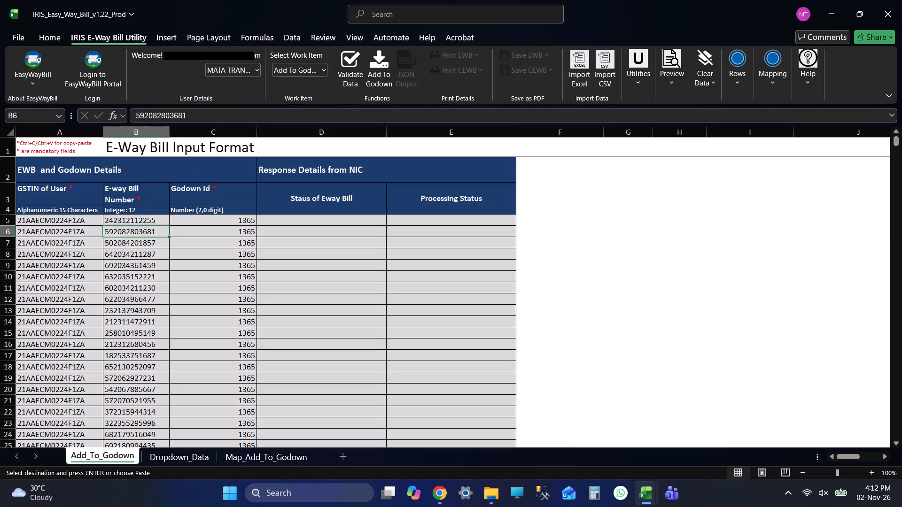
key(Down)
key(Down)
key(Down)
key(Down)
key(Down)
key(Down)
key(ctrl+Up)
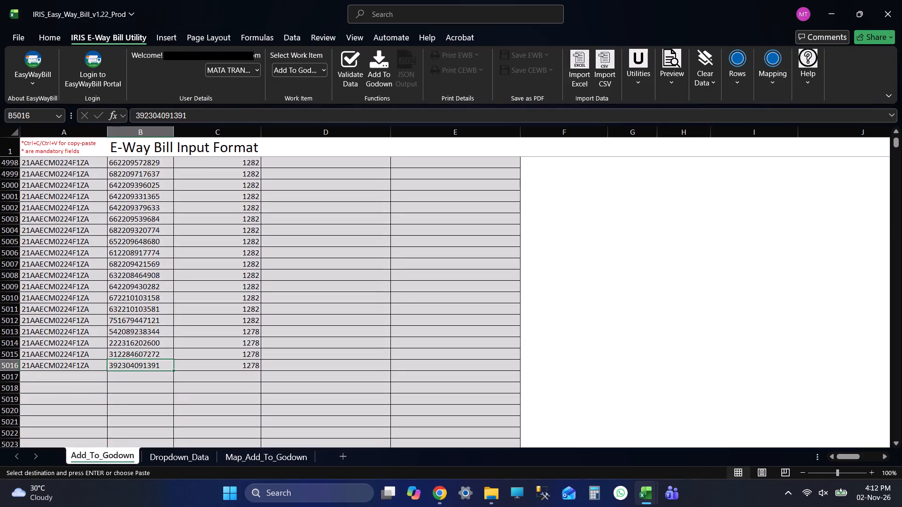
key(ctrl+Up)
key(Up)
key(Up)
key(Up)
key(Up)
key(Up)
key(Up)
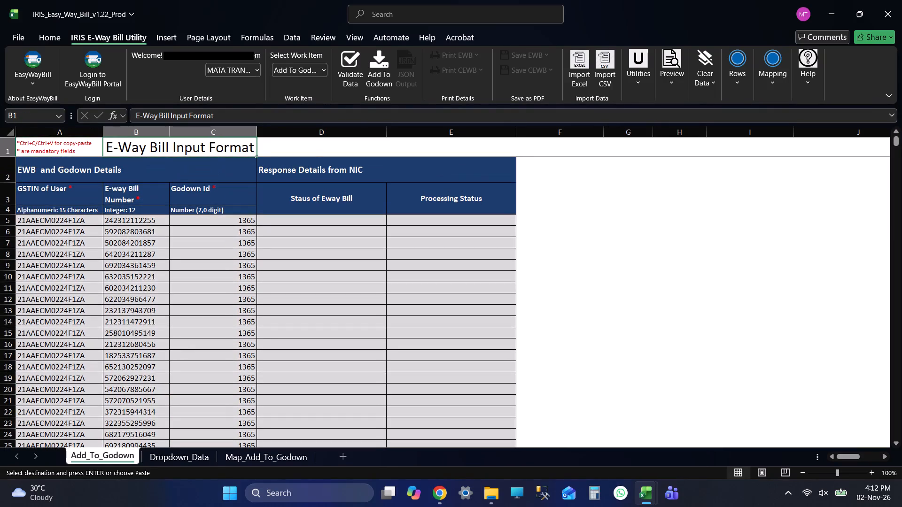
Run Add To Godown for the listed e-way bills, agree to proceed after validation, and dismiss the completion message.
click(371, 68)
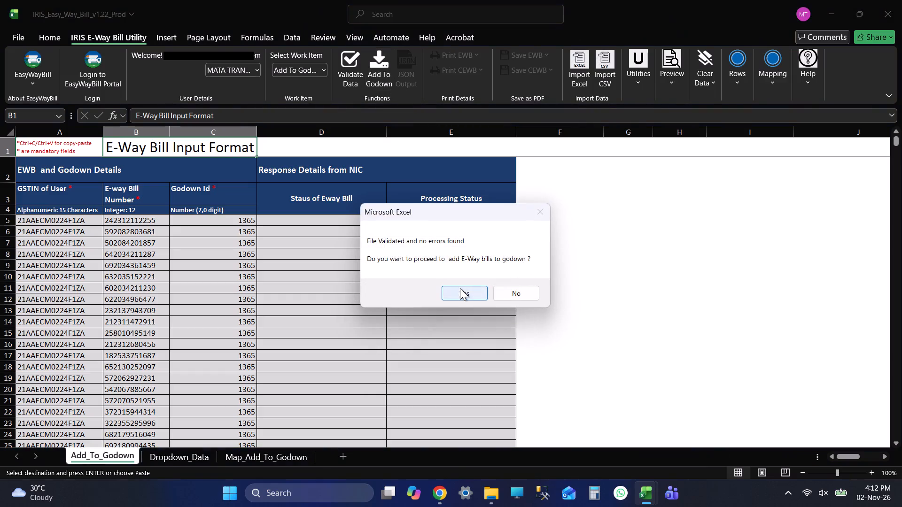
click(460, 288)
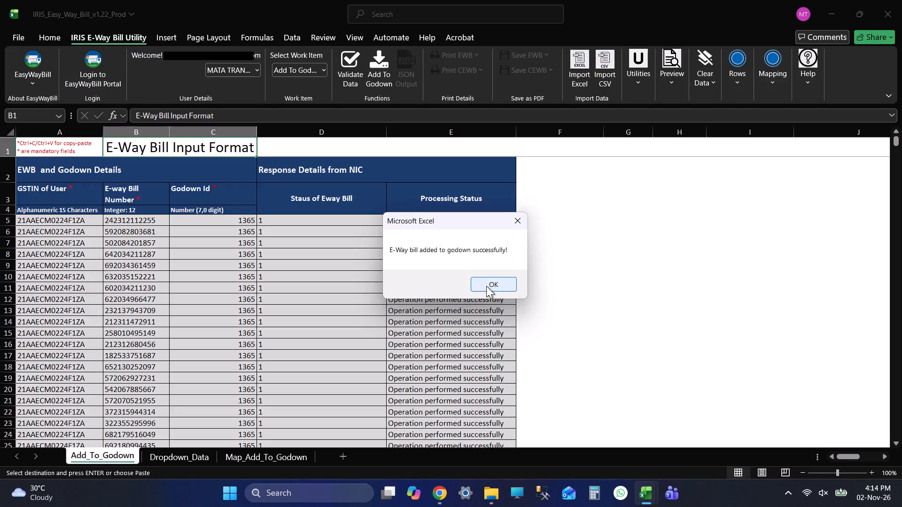
click(486, 286)
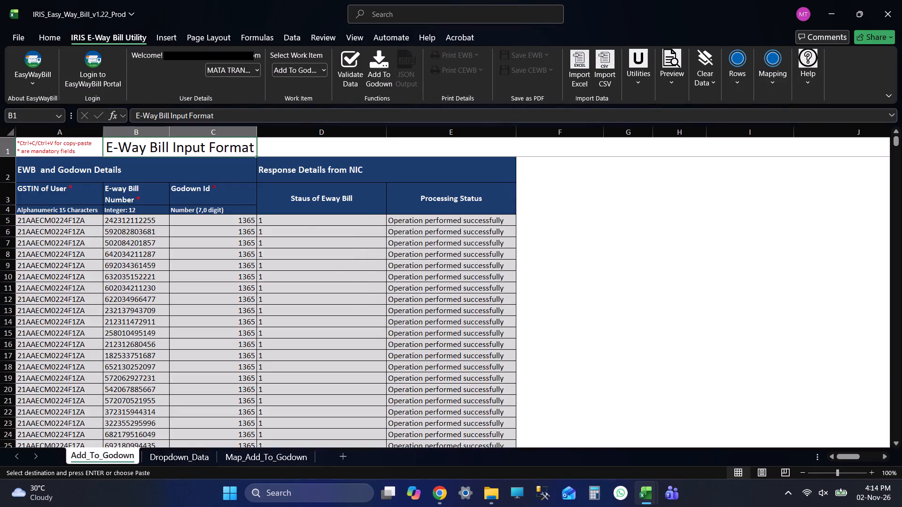
Examine the NIC response status and processing status of the e-way bills from first to last filled row.
click(140, 142)
key(Down)
key(Down)
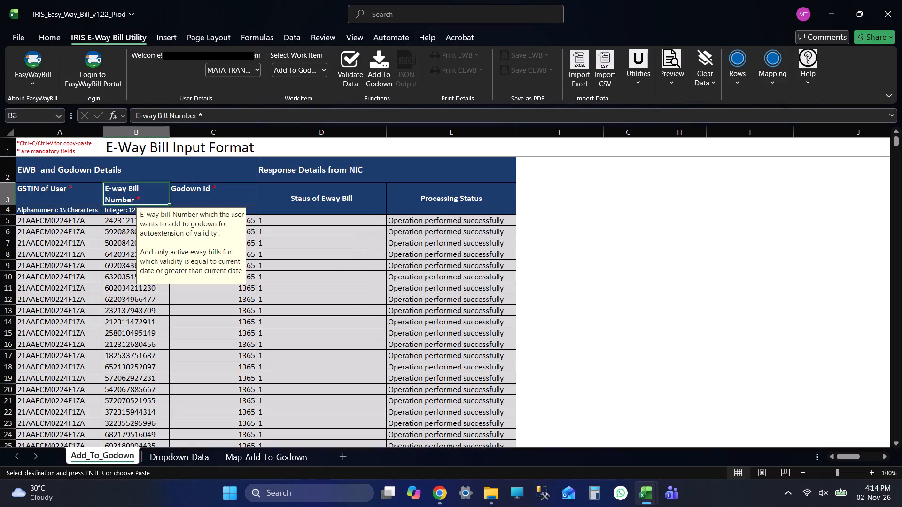
key(Down)
key(Down)
key(ctrl+Down)
key(Down)
key(Down)
key(Down)
key(Down)
key(Down)
key(Down)
key(Down)
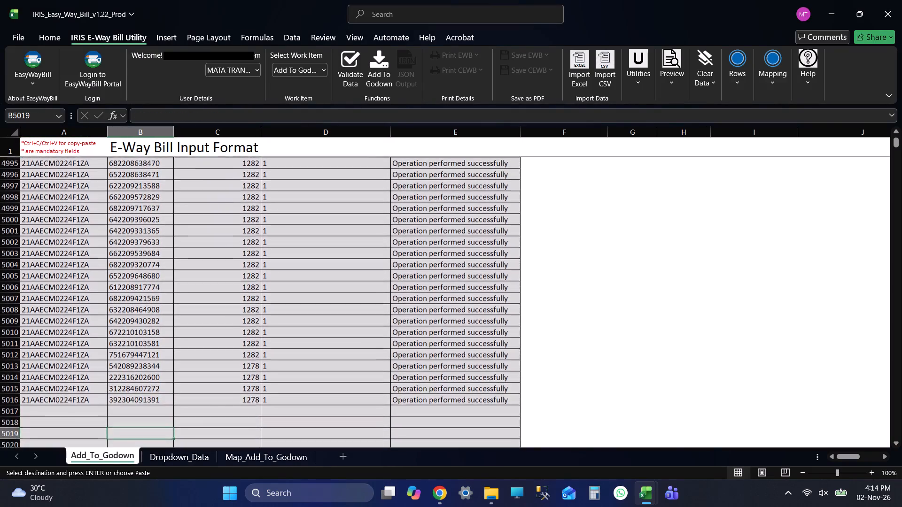
key(ctrl+Up)
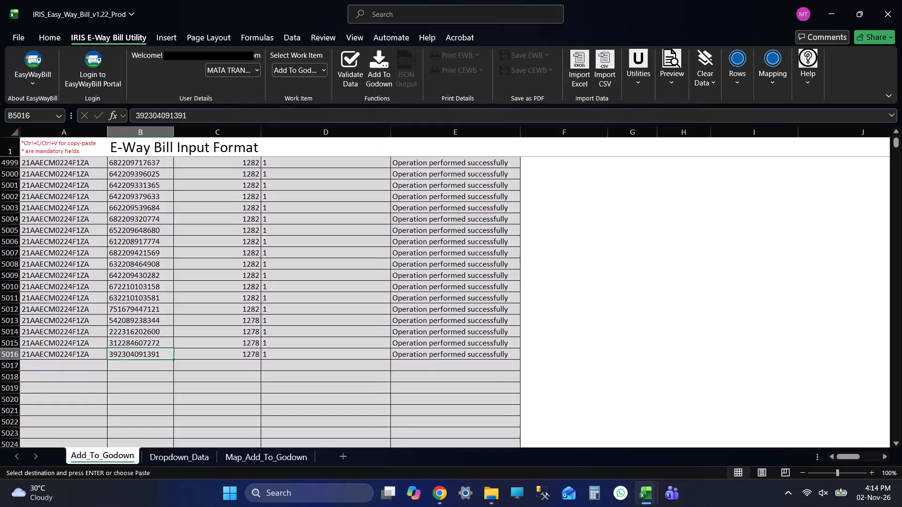
key(ctrl+Up)
key(Up)
key(Up)
key(Up)
key(Up)
key(Up)
key(Up)
key(Up)
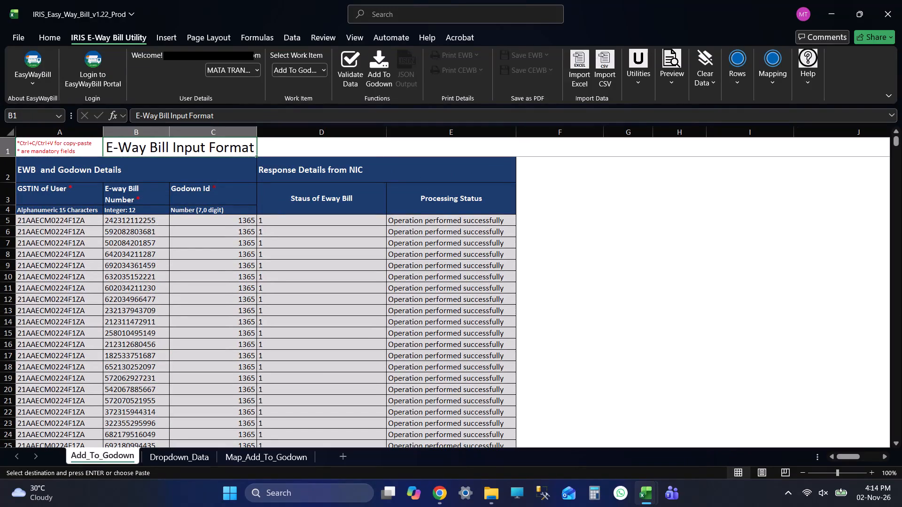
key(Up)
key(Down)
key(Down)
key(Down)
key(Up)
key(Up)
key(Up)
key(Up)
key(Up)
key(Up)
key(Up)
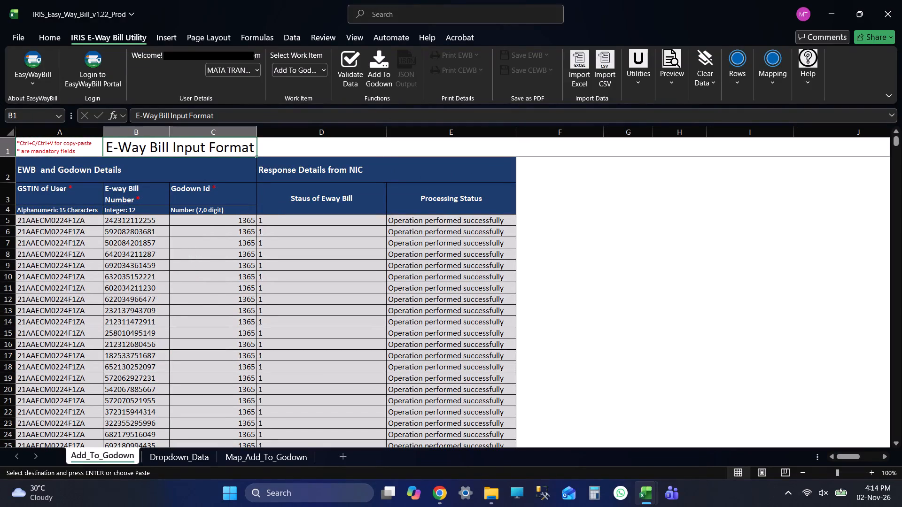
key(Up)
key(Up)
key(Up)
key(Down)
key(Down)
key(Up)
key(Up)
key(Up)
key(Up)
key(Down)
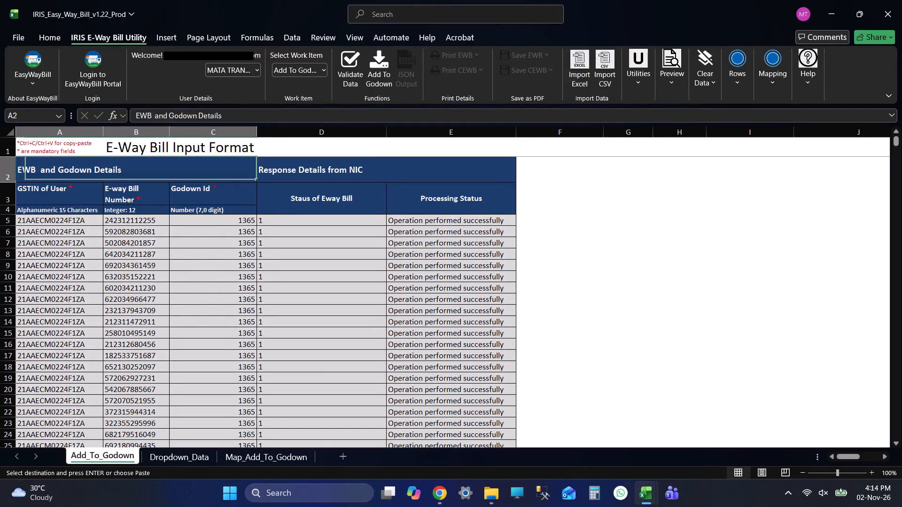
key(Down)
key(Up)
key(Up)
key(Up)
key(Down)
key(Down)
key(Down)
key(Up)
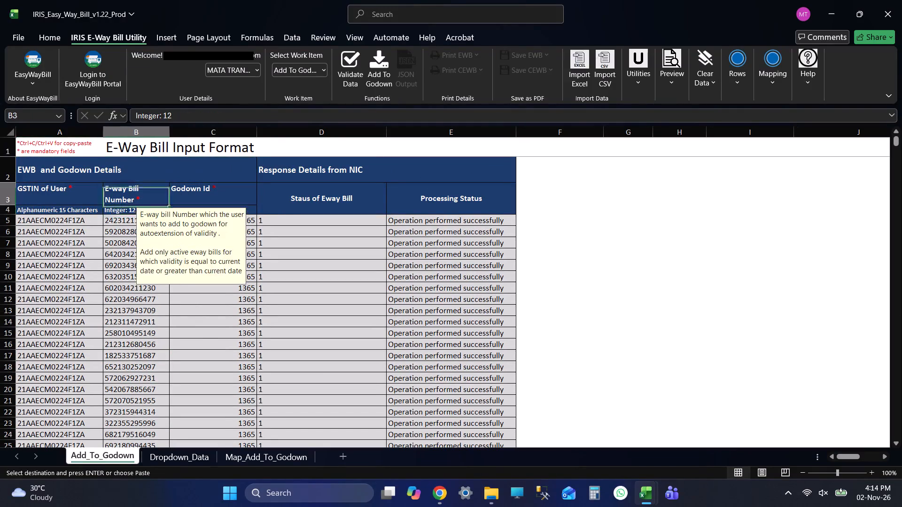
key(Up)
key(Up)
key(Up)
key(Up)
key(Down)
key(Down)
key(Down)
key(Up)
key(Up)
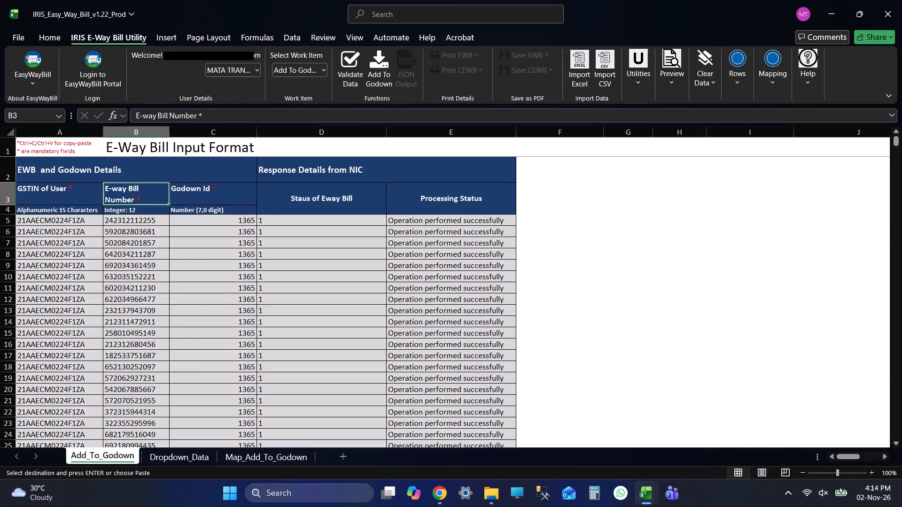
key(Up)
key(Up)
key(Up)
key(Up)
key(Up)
Review the Processing Status entries again at the start and end of the Add_To_Godown data.
key(Down)
key(Down)
key(Down)
key(Down)
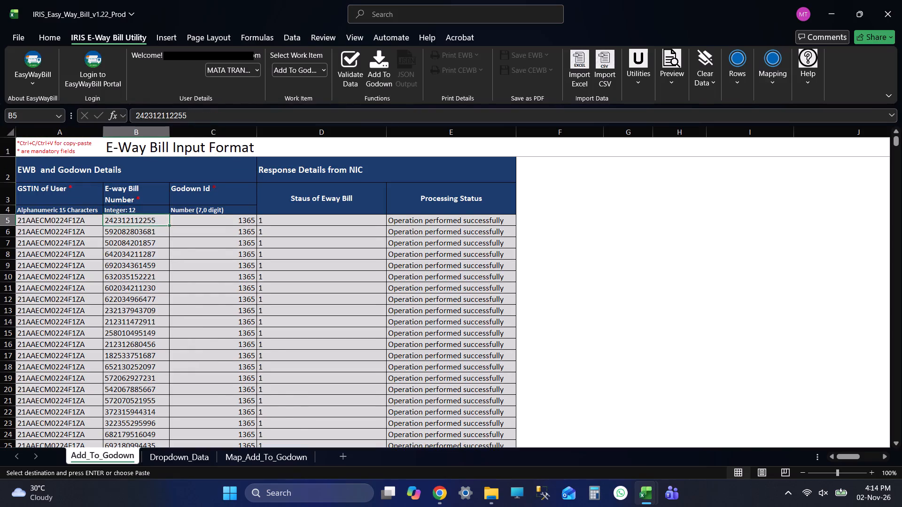
key(ctrl+Down)
key(Down)
key(Down)
key(Down)
key(Down)
key(ctrl+Up)
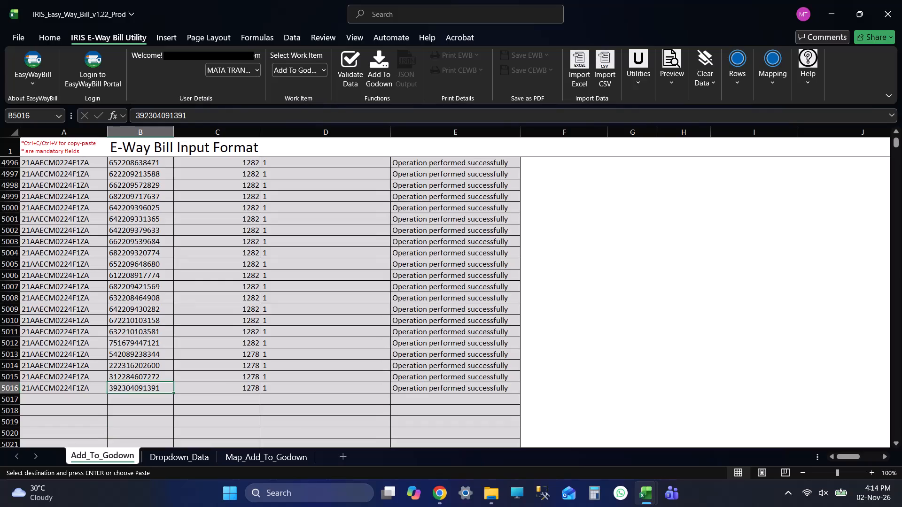
key(ctrl+Up)
key(Up)
key(Up)
key(Up)
key(Up)
key(Up)
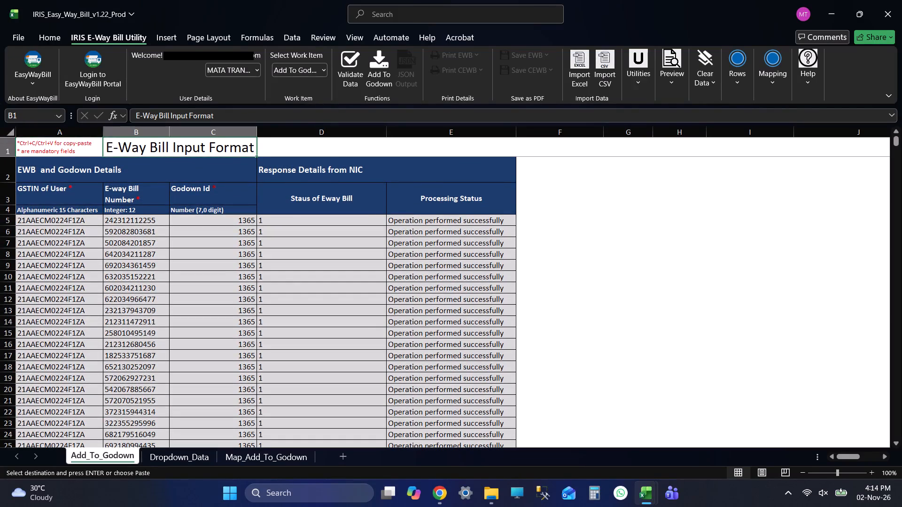
click(134, 260)
key(ctrl+Down)
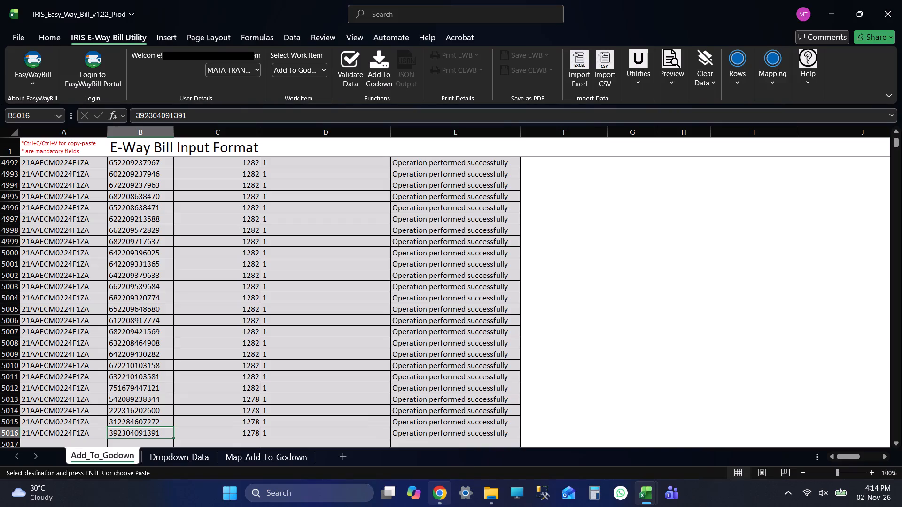
key(ctrl+Up)
key(Up)
key(Up)
key(Up)
key(Up)
key(Up)
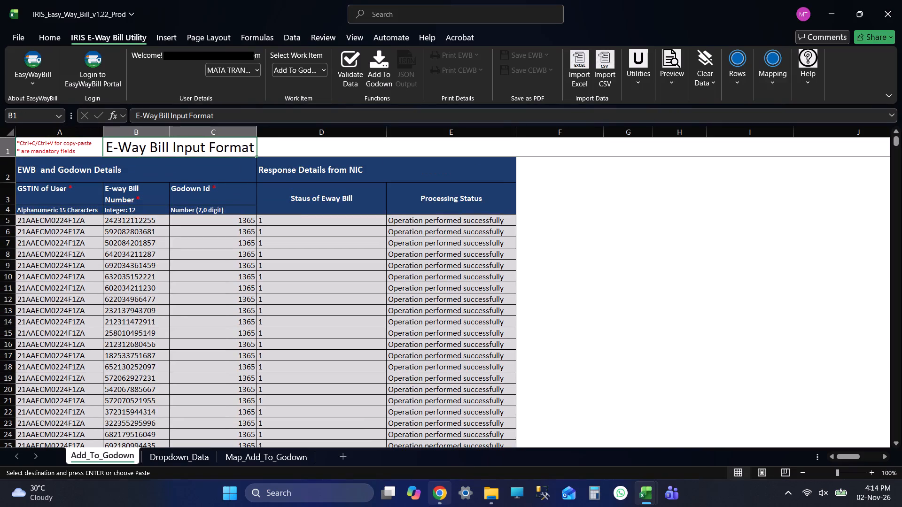
Copy the entire Add_To_Godown sheet, including the NIC response details, and paste it into a new blank workbook starting at A1.
click(7, 129)
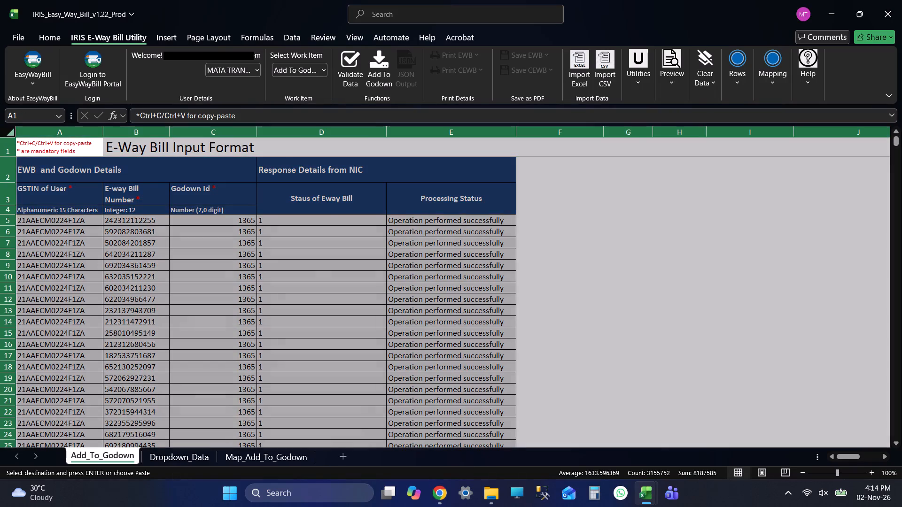
key(ctrl+c)
key(ctrl+c)
key(ctrl+c)
key(ctrl+c)
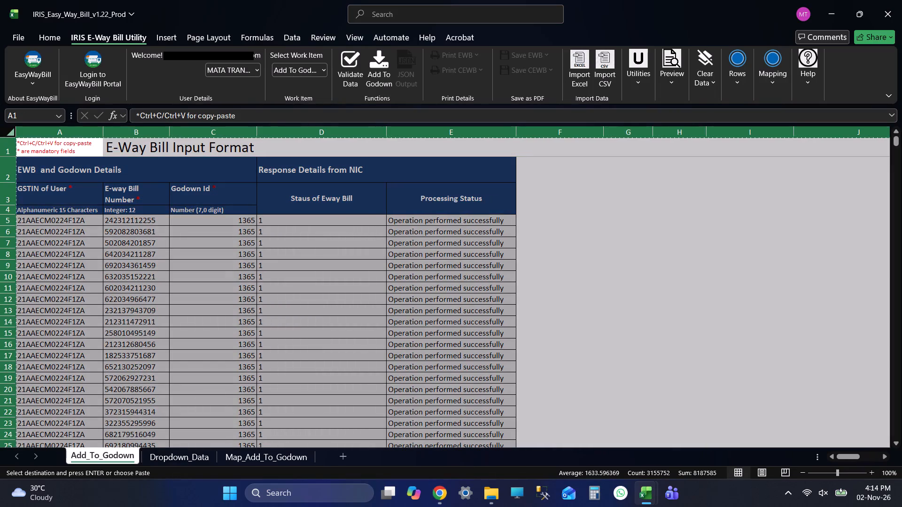
key(ctrl+c)
key(ctrl+c)
key(ctrl+c)
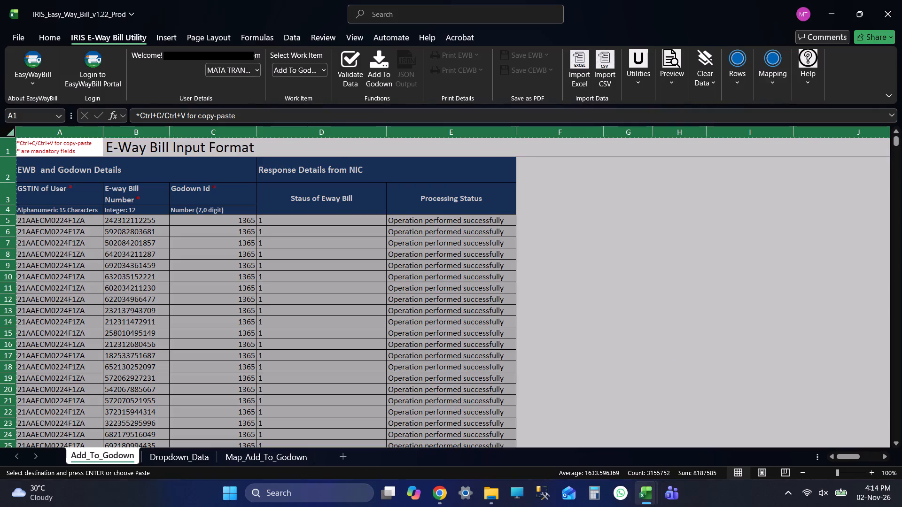
right_click(645, 488)
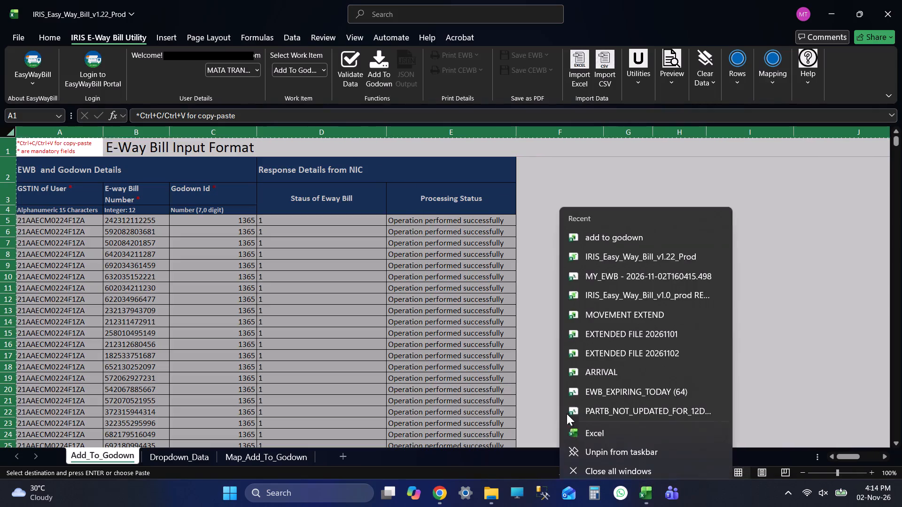
click(590, 425)
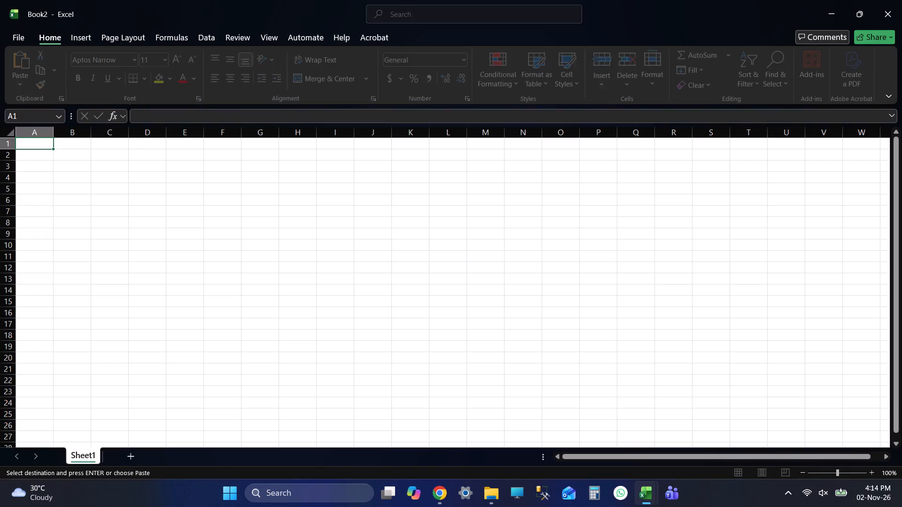
key(ctrl+v)
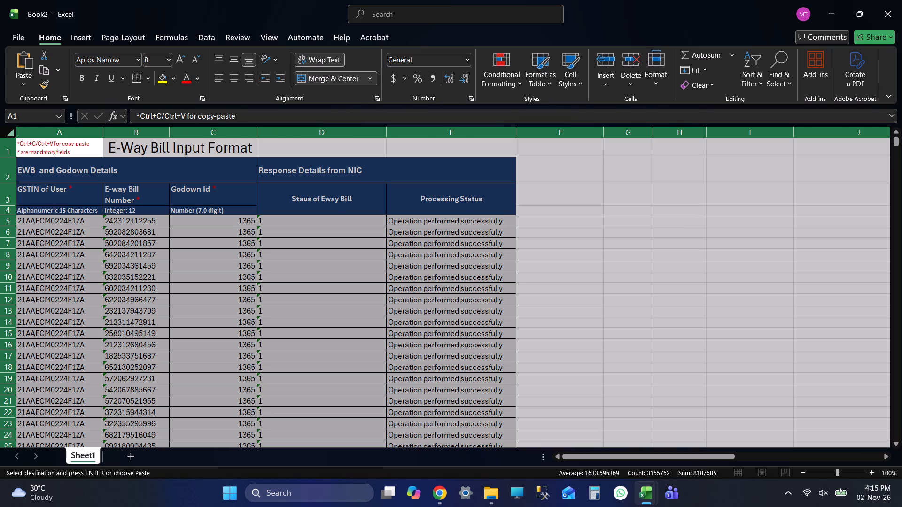
Check the pasted e-way bill data in the new workbook from the header rows to the last filled row.
drag(132, 144, 123, 144)
key(Up)
key(Up)
key(Up)
key(Up)
key(Up)
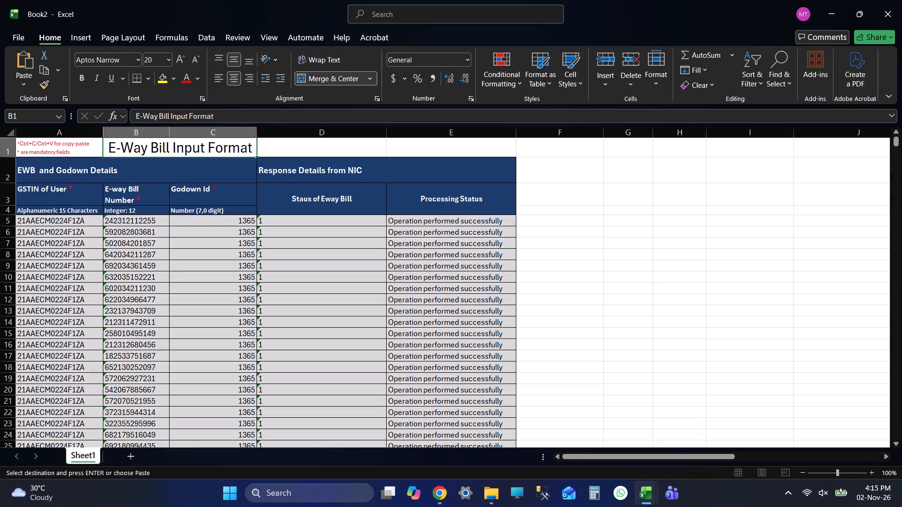
key(Up)
key(Up)
key(Up)
key(Down)
key(Down)
key(Down)
key(Down)
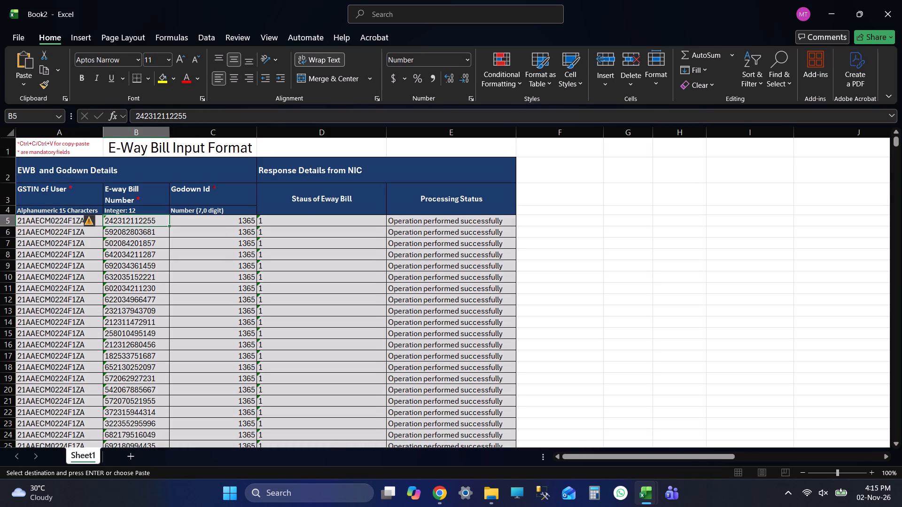
key(ctrl+Down)
key(Down)
key(Down)
key(Down)
key(Down)
key(ctrl+Up)
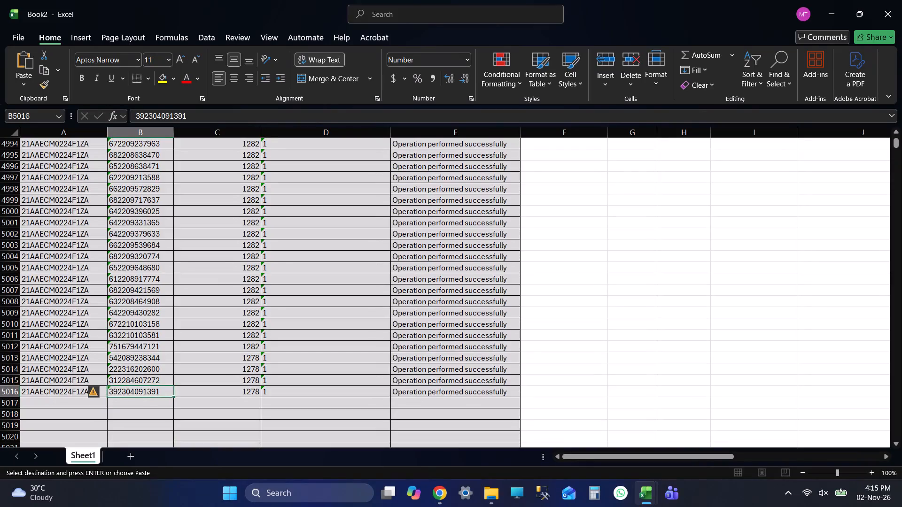
Save the new workbook as 20261102 godown in the abhijit folder on New Volume (F:).
click(20, 40)
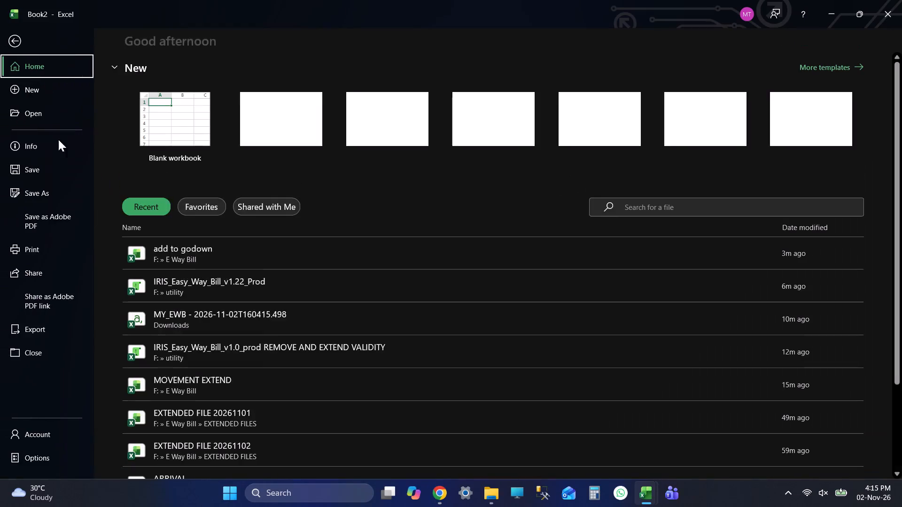
click(48, 184)
double_click(188, 224)
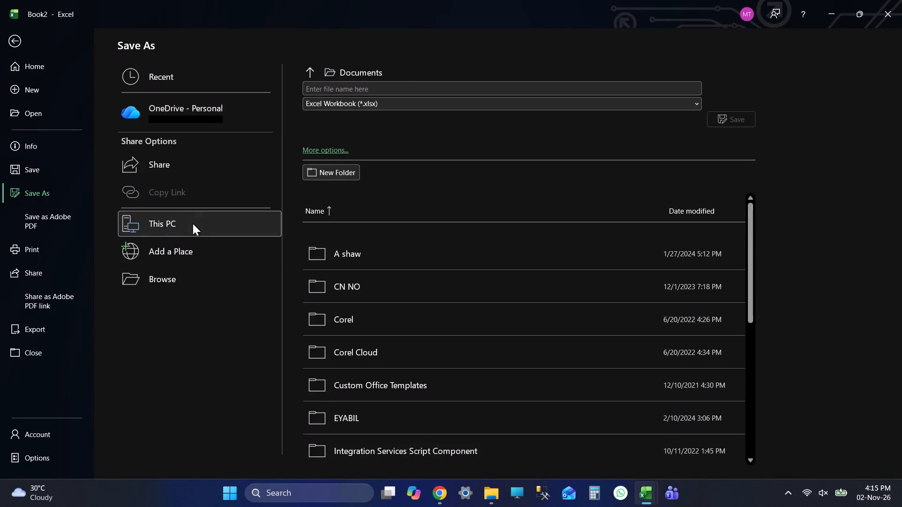
drag(89, 93, 101, 166)
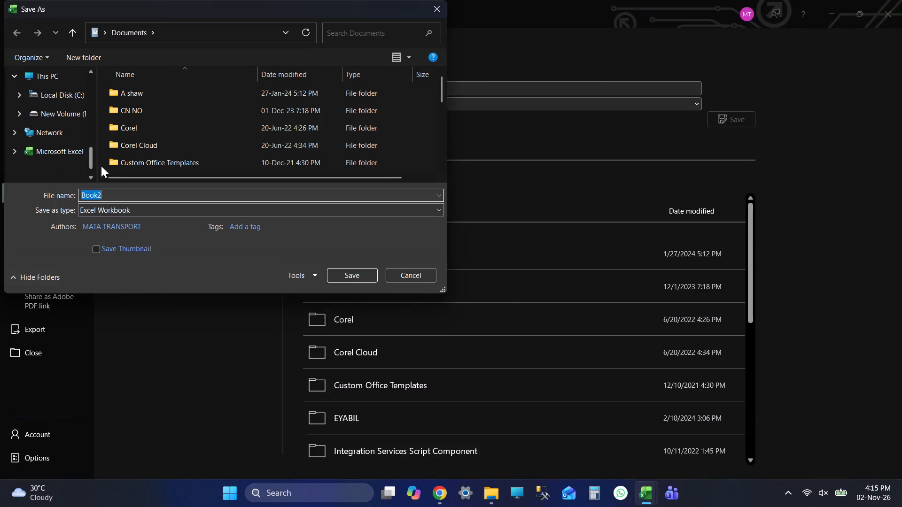
drag(101, 166, 100, 170)
click(74, 120)
double_click(172, 132)
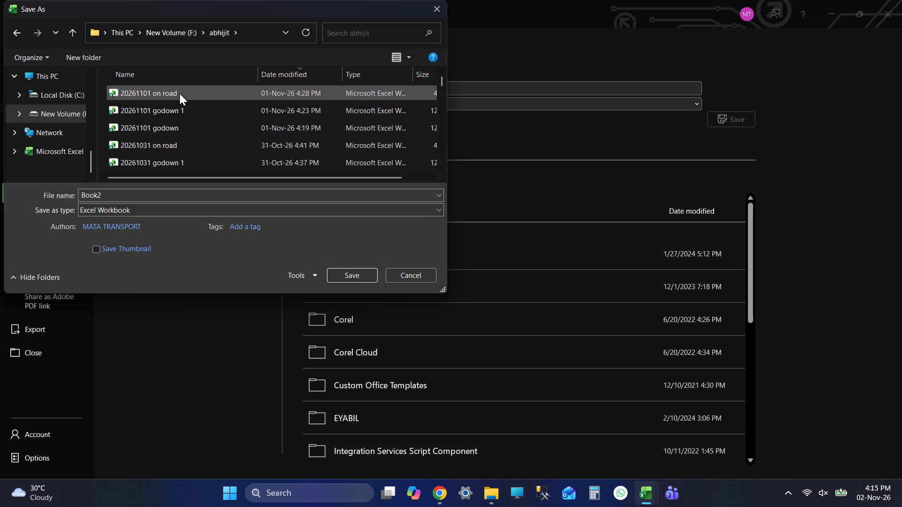
click(181, 123)
triple_click(103, 191)
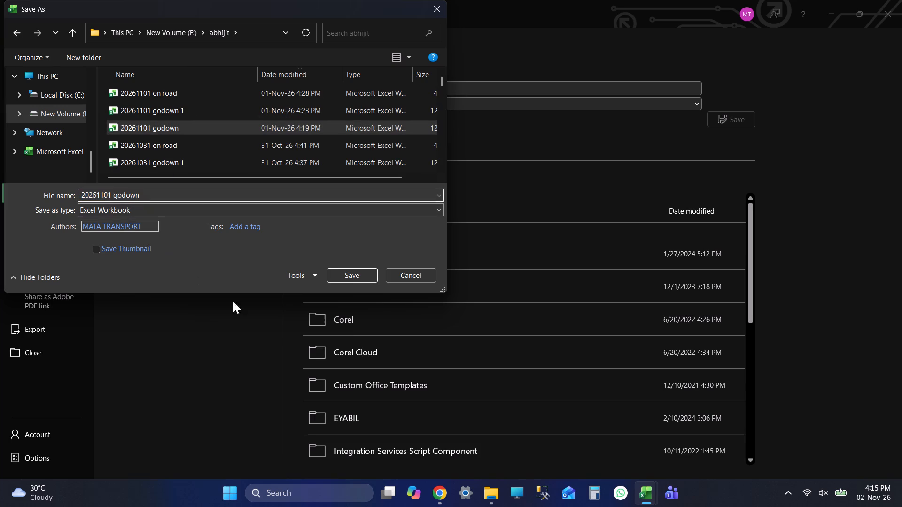
key(Delete)
key(Delete)
text(02)
click(373, 275)
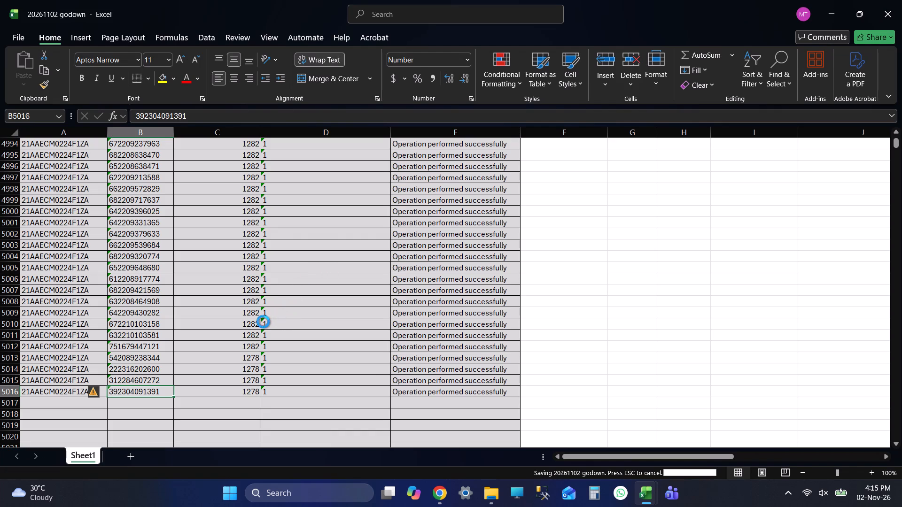
Review the saved copy's e-way bill rows and processing statuses at the start and end of the data.
click(144, 277)
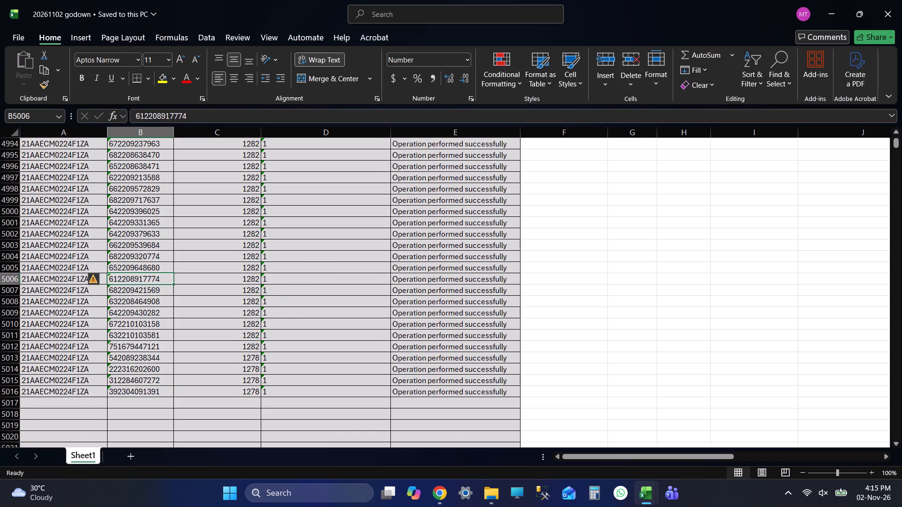
key(ctrl+Up)
key(Up)
key(Up)
key(Up)
key(Up)
key(Up)
key(Up)
key(Up)
key(Up)
key(Up)
key(Up)
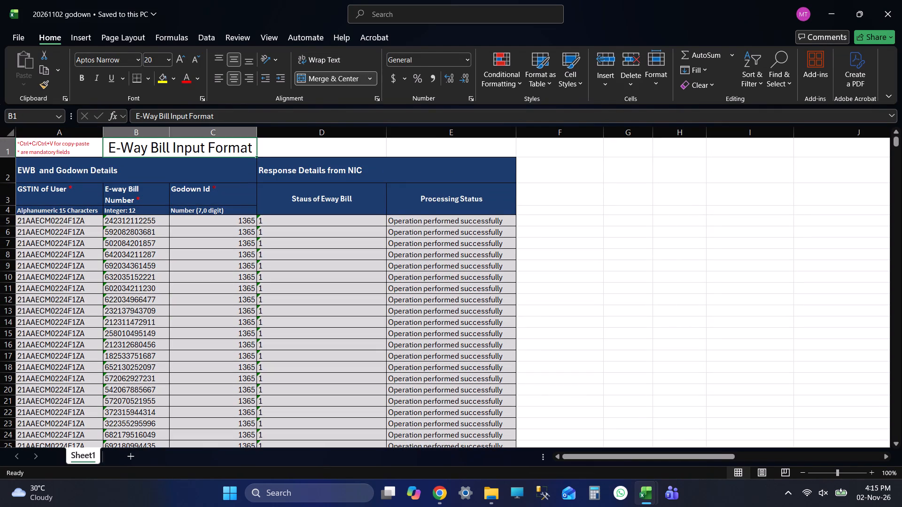
key(Down)
key(Up)
key(Up)
key(Up)
key(Up)
key(Up)
key(Down)
key(Up)
key(Up)
key(Up)
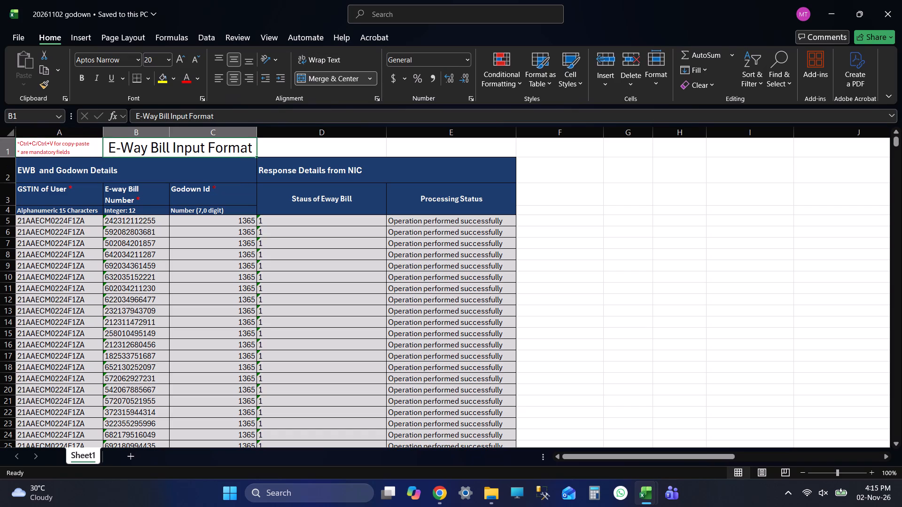
key(Up)
key(Up)
key(Down)
key(Up)
key(Up)
key(Up)
key(Up)
key(Up)
key(Down)
key(Up)
key(Up)
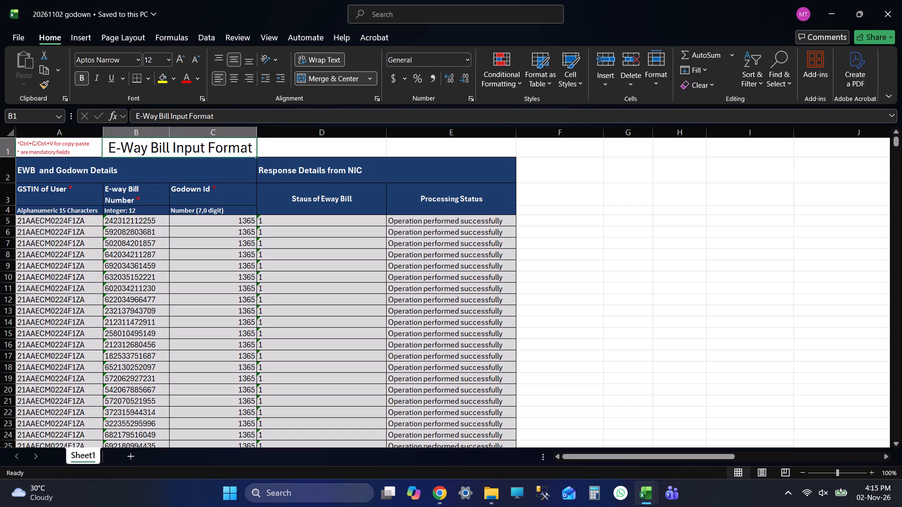
key(Up)
key(Down)
key(Down)
key(Down)
key(Down)
key(Down)
key(ctrl+Down)
key(Down)
key(Down)
key(Down)
key(Down)
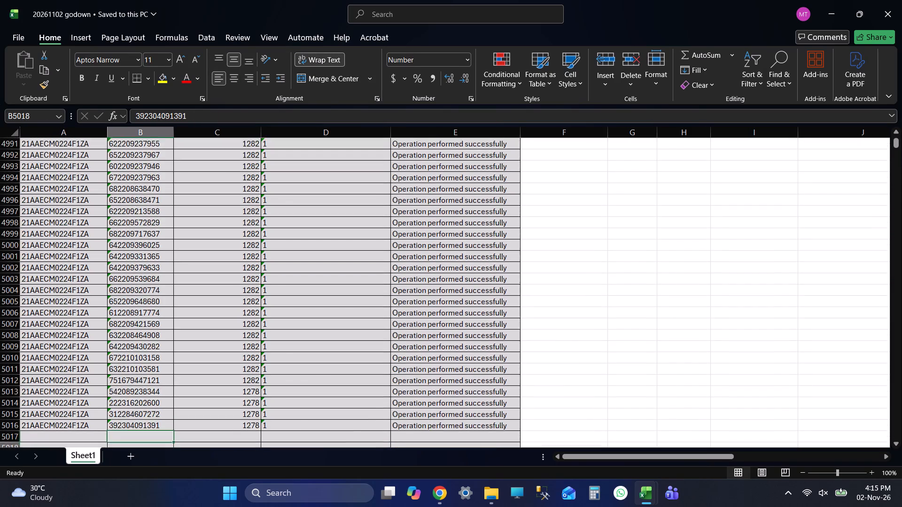
key(Down)
key(Down)
key(ctrl+Up)
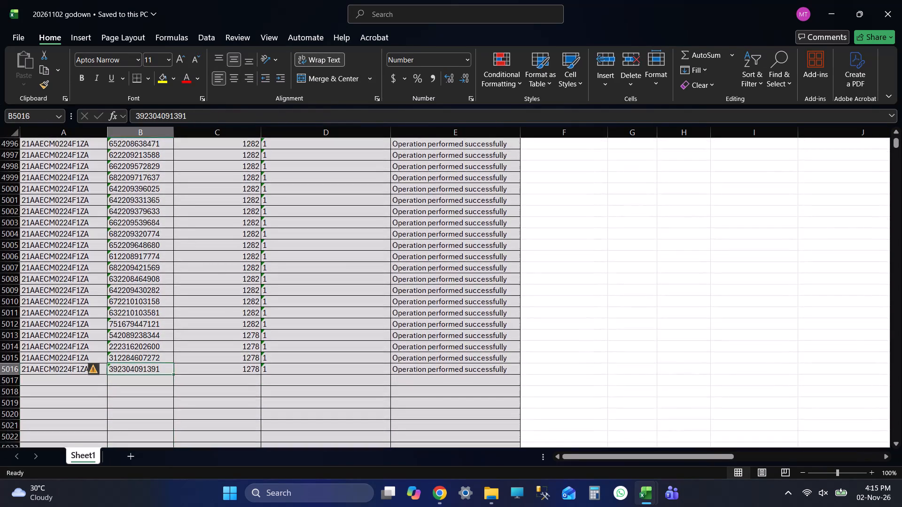
scroll(176, 355, down, 1)
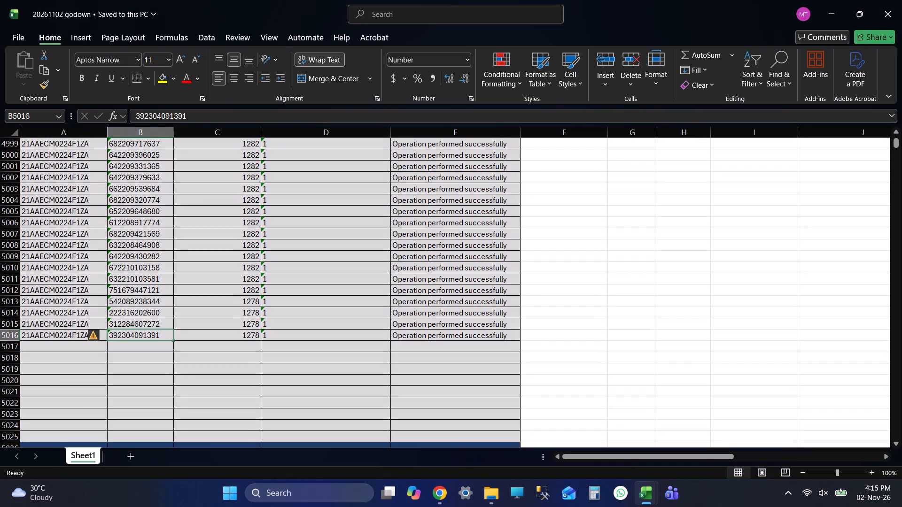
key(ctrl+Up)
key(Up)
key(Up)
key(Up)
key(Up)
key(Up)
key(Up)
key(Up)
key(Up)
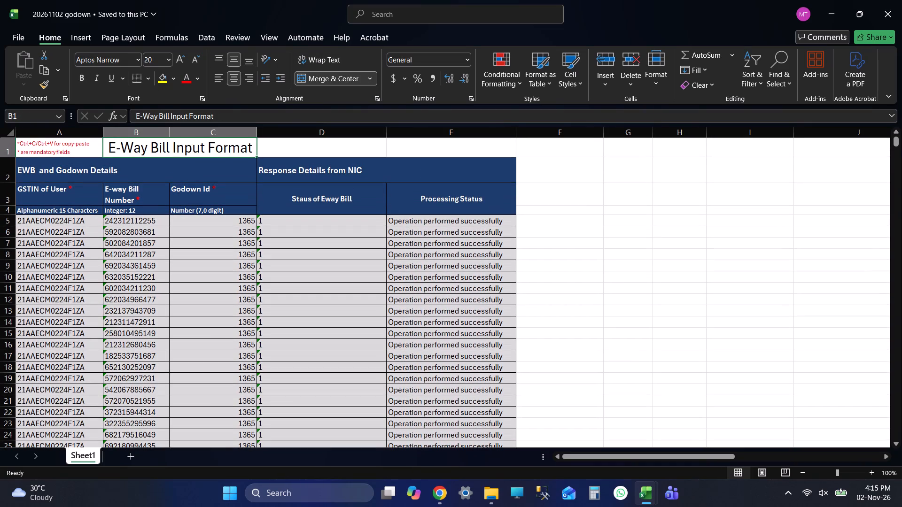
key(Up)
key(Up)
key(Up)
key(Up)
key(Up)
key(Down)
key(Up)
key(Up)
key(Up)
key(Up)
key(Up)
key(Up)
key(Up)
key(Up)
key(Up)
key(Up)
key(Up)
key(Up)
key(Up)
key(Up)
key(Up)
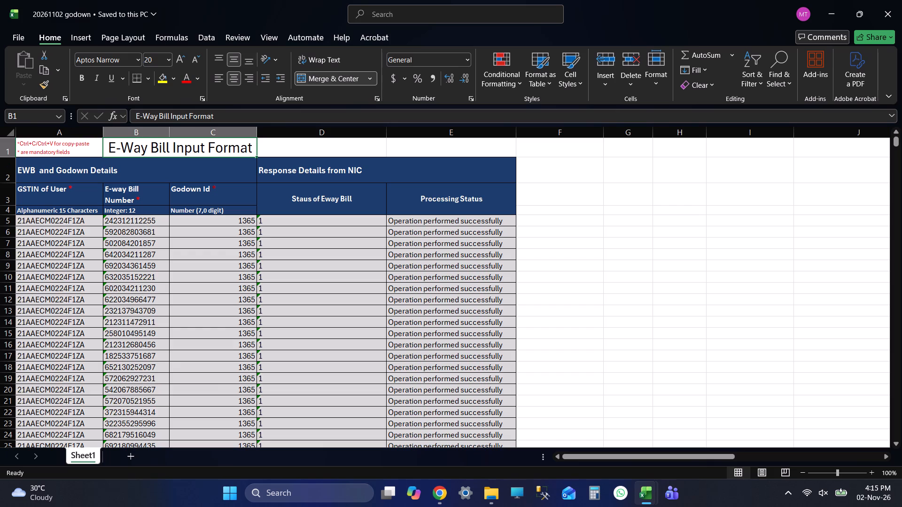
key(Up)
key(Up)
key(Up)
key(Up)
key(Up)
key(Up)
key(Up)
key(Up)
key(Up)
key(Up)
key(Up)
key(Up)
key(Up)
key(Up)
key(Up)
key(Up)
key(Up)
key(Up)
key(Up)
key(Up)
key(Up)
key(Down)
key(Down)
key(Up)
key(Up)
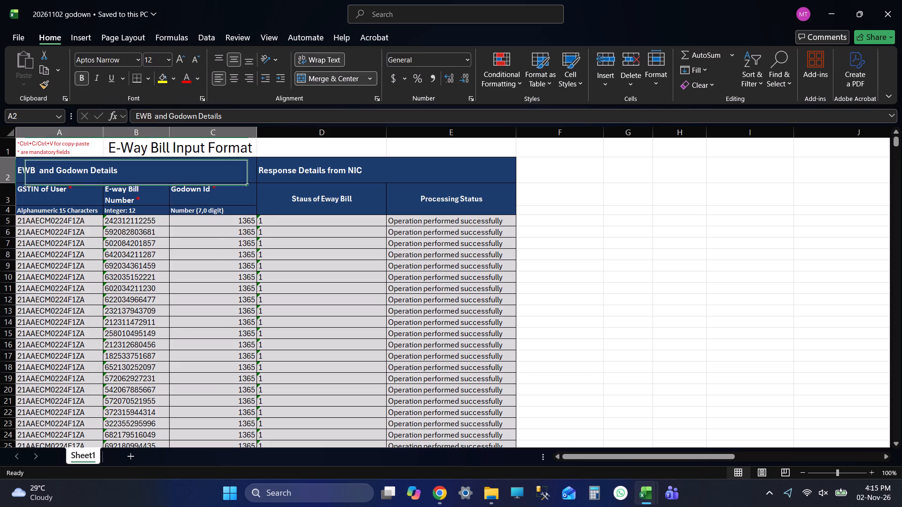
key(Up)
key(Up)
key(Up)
Examine the first and last e-way bill entries in the saved copy once more.
key(Down)
key(Down)
key(Down)
key(Down)
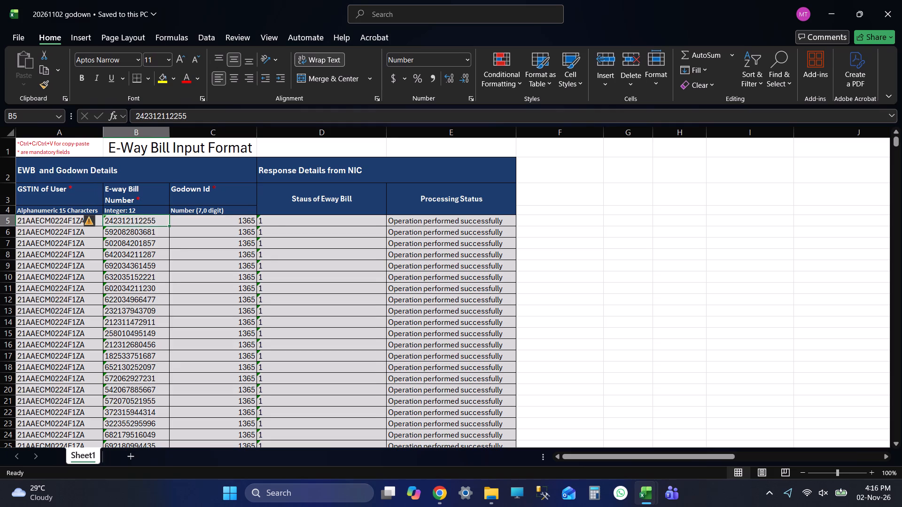
key(ctrl+Down)
key(Down)
key(Down)
key(Down)
key(Down)
key(ctrl+Up)
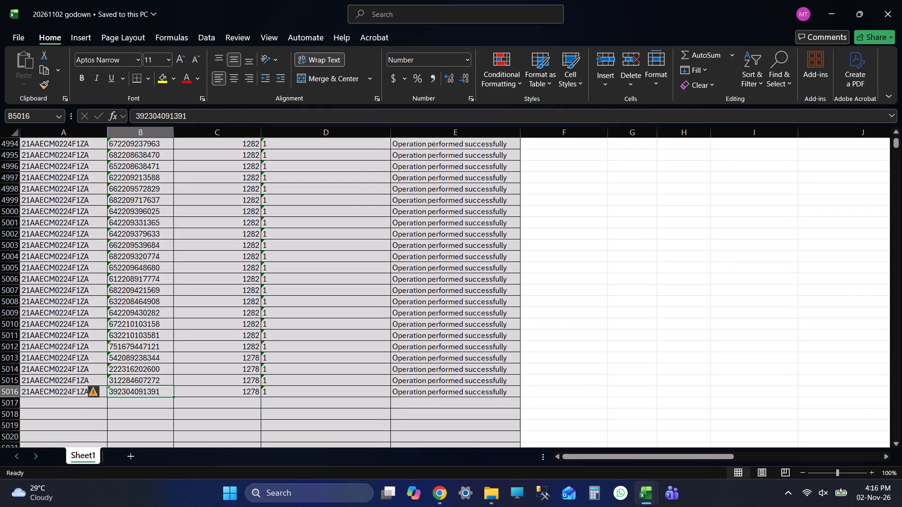
Close the 20261102 godown workbook.
click(901, 0)
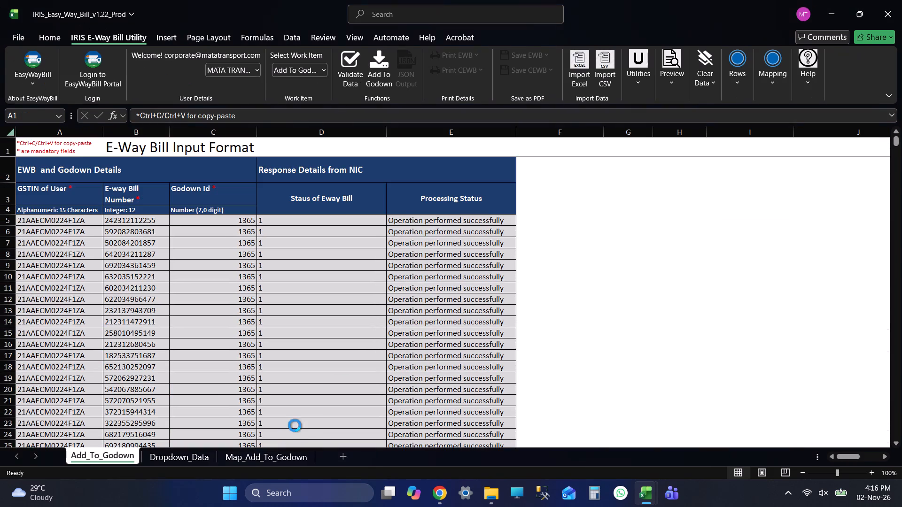
Compare the start and end of the e-way bill list in the IRIS workbook's Add_To_Godown sheet.
click(123, 307)
key(ctrl+Down)
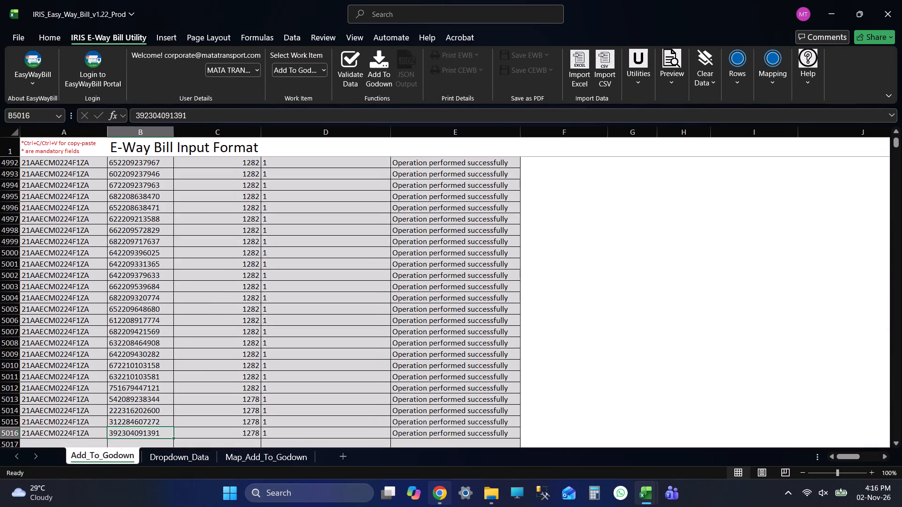
key(ctrl+Up)
key(Up)
key(Up)
key(Up)
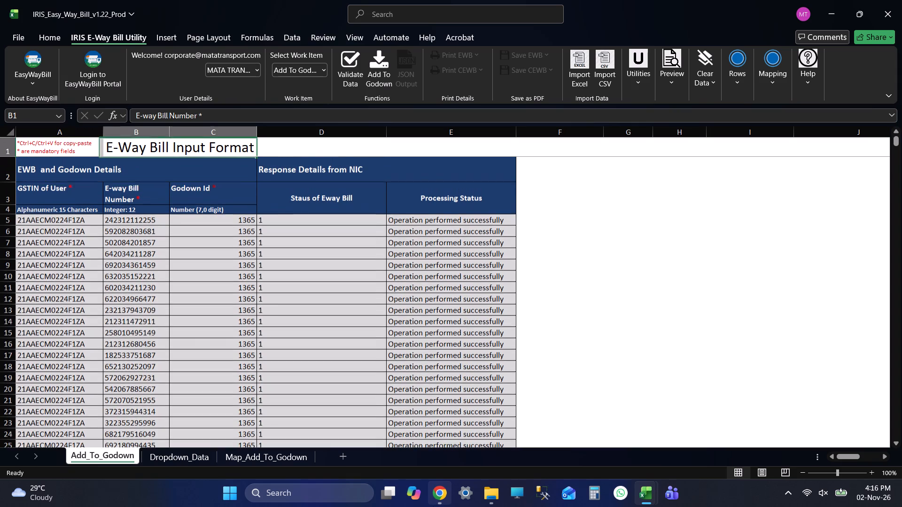
key(Up)
key(Up)
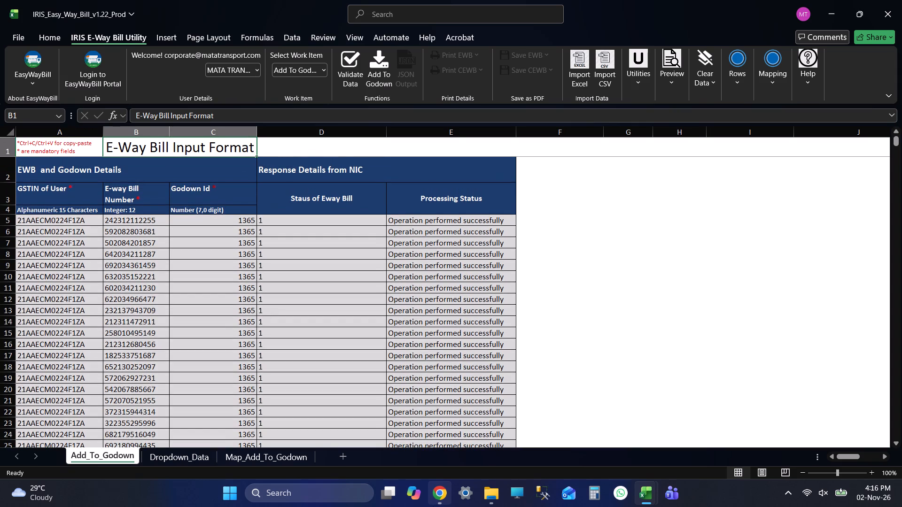
In the add to godown workbook, clear all e-way bill numbers and godown IDs below the headers, keeping the GSTIN column.
key(alt+Tab)
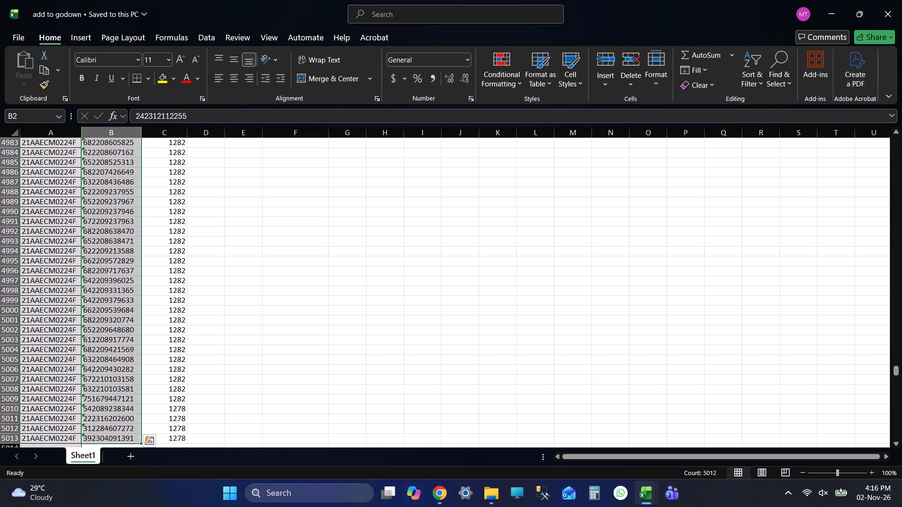
key(ctrl+shift+Right)
key(Delete)
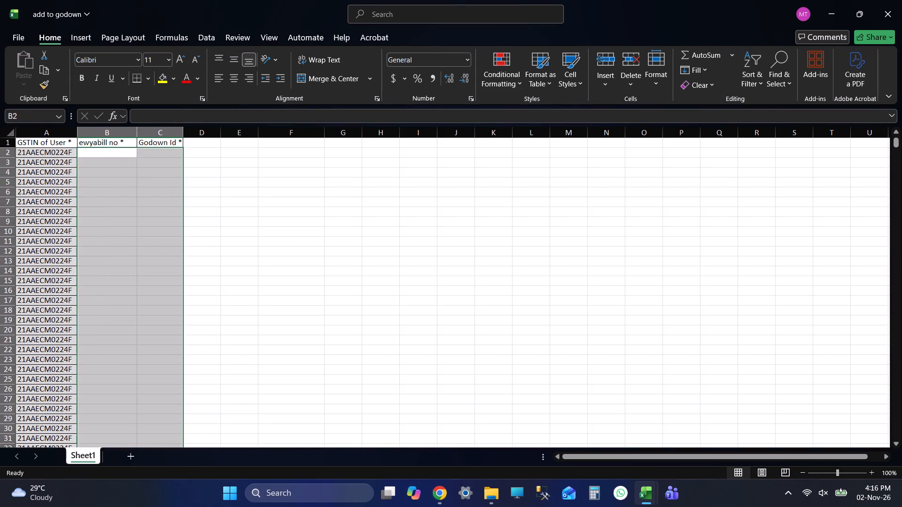
Save the add to godown workbook with its e-way bill number and godown ID columns emptied.
key(Up)
key(Up)
key(ctrl+Down)
key(ctrl+Up)
key(Up)
key(Up)
key(Up)
key(Up)
key(Up)
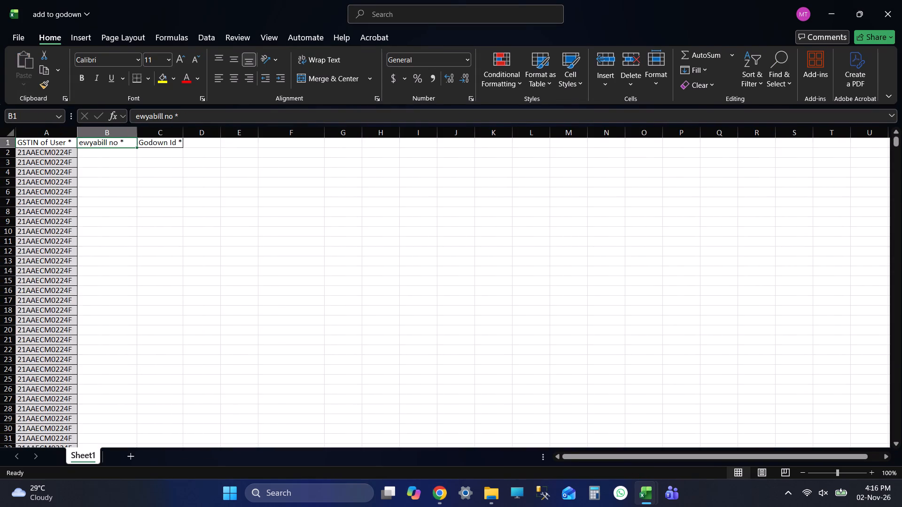
key(Up)
key(Down)
key(ctrl+s)
Open the EXTENDED FILE 20261102 workbook from the EXTENDED FILES folder within E Way Bill.
key(alt+Tab)
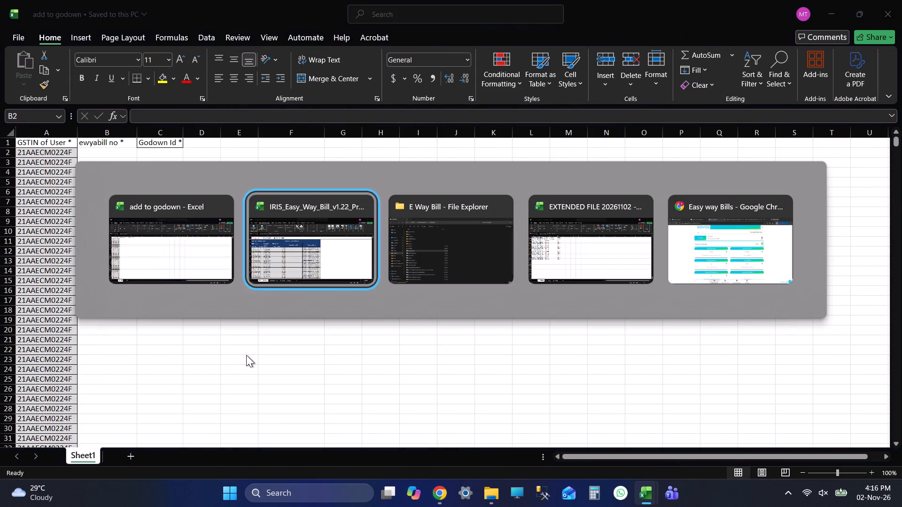
key(alt+Tab)
key(alt+Tab)
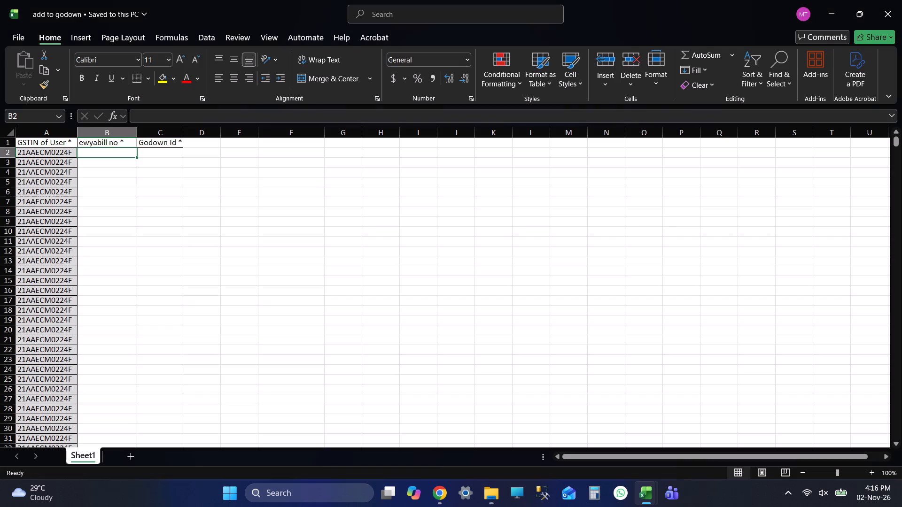
key(alt+Tab)
double_click(174, 159)
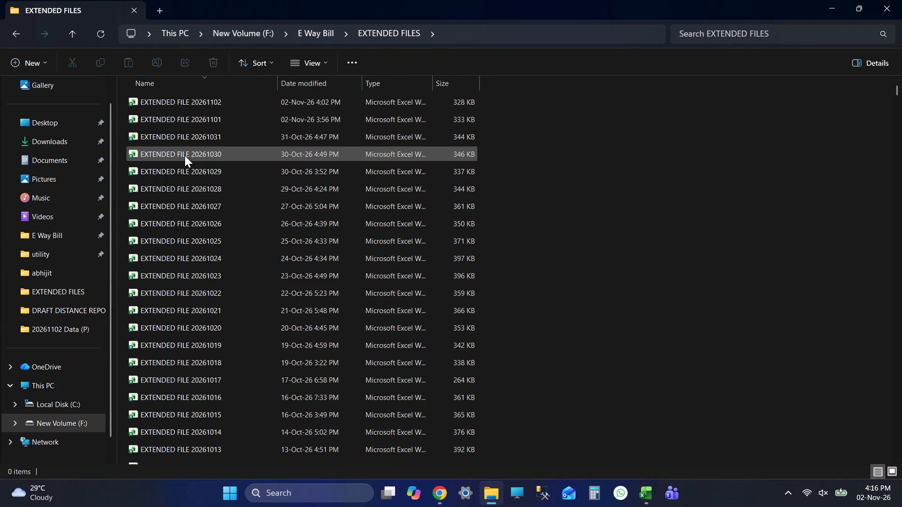
double_click(224, 103)
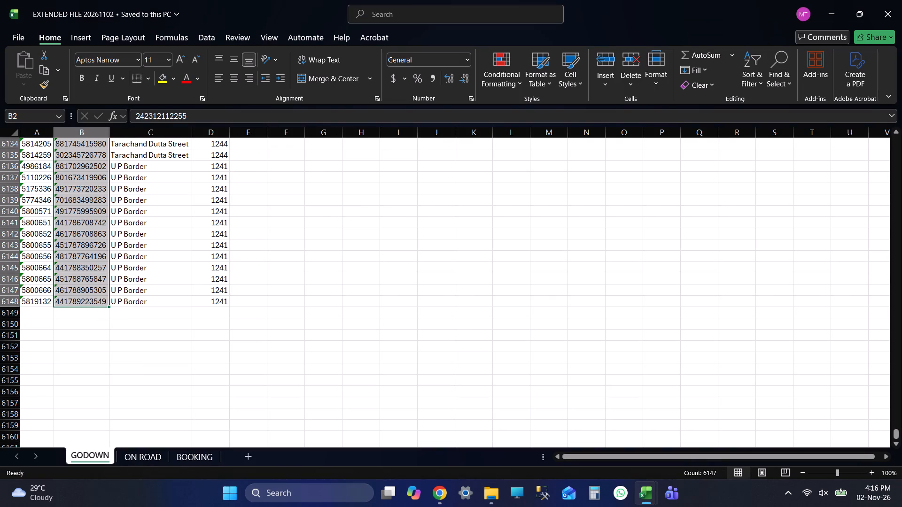
key(alt+Tab)
key(alt+Tab)
key(alt+Tab)
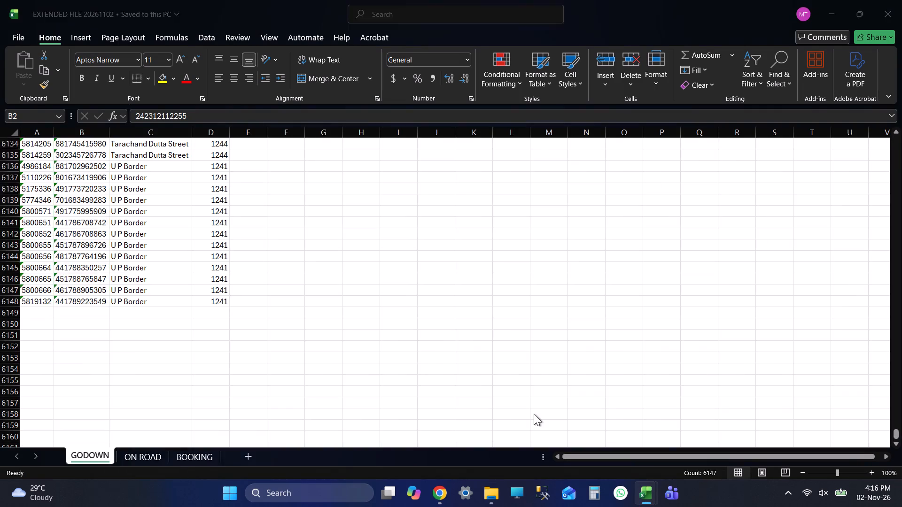
key(alt+Tab)
key(alt+Tab)
key(alt+Tab)
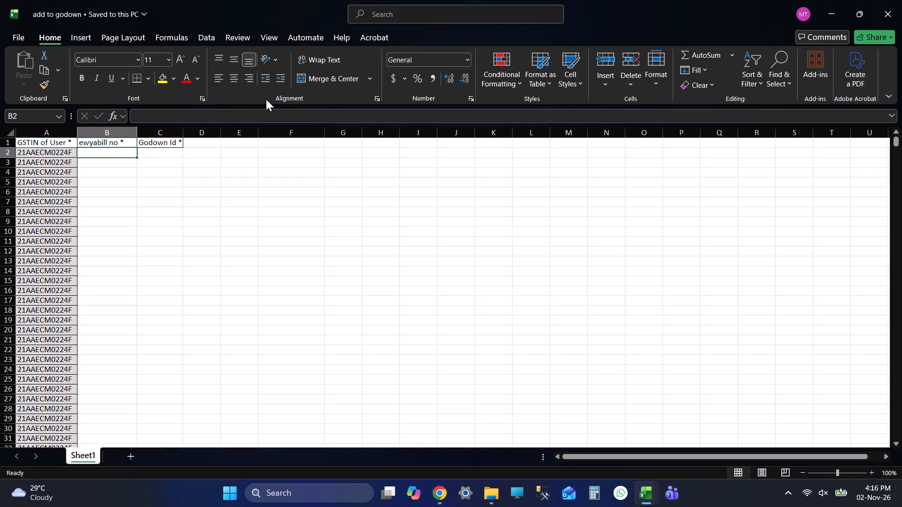
key(alt+Tab)
double_click(181, 98)
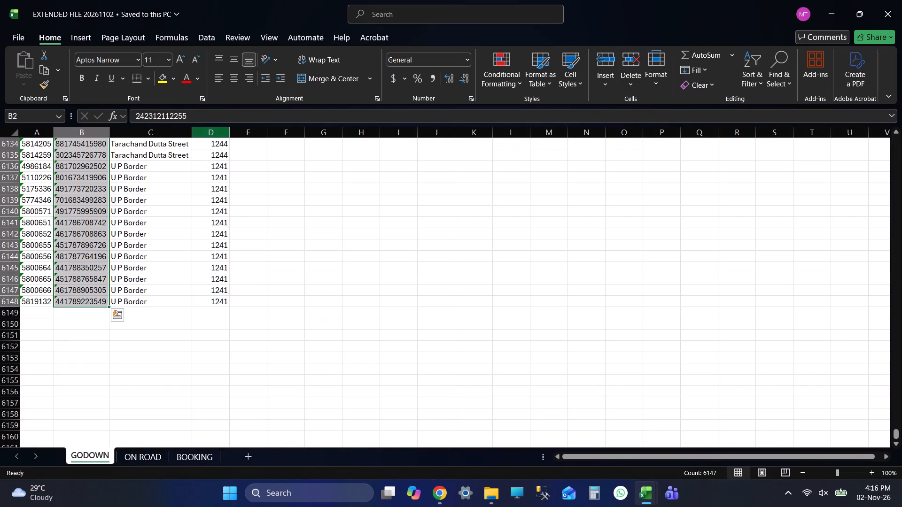
key(alt+Tab)
key(alt+Tab)
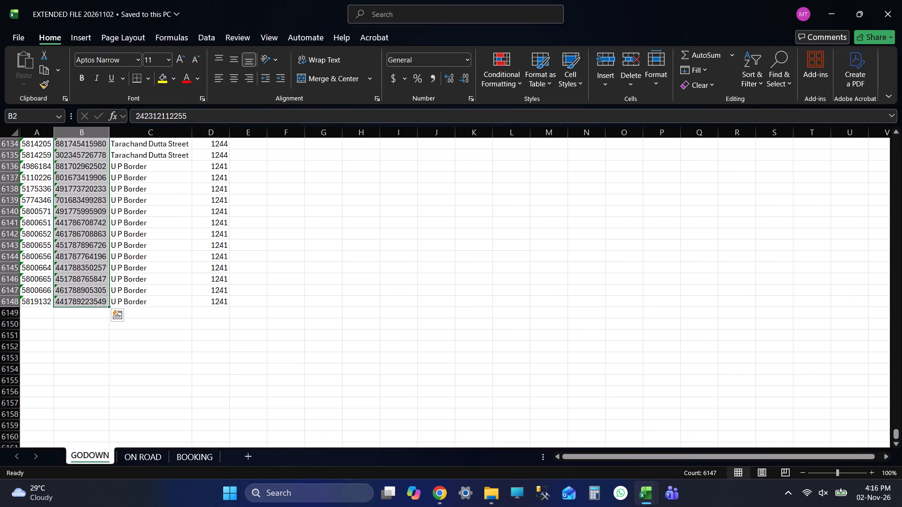
Search upward through the GODOWN sheet for the yellow marker cell in column F that separates the remaining rows.
key(ctrl+Down)
key(Page_Up)
key(Page_Up)
key(Page_Up)
key(Page_Up)
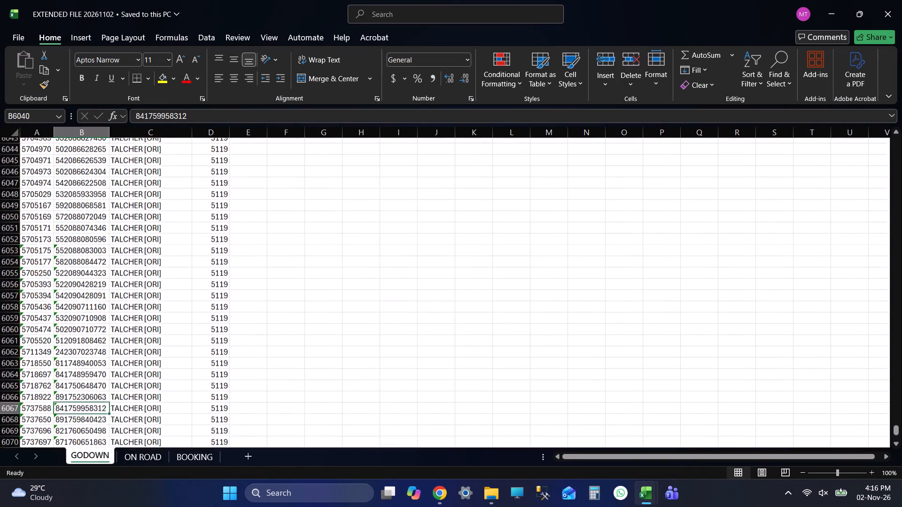
key(Page_Up)
key(Page_Up)
key(Page_Up)
key(Page_Up)
key(Page_Up)
key(Page_Up)
key(Page_Up)
key(Page_Up)
key(Page_Up)
key(Page_Up)
key(Page_Up)
key(Page_Up)
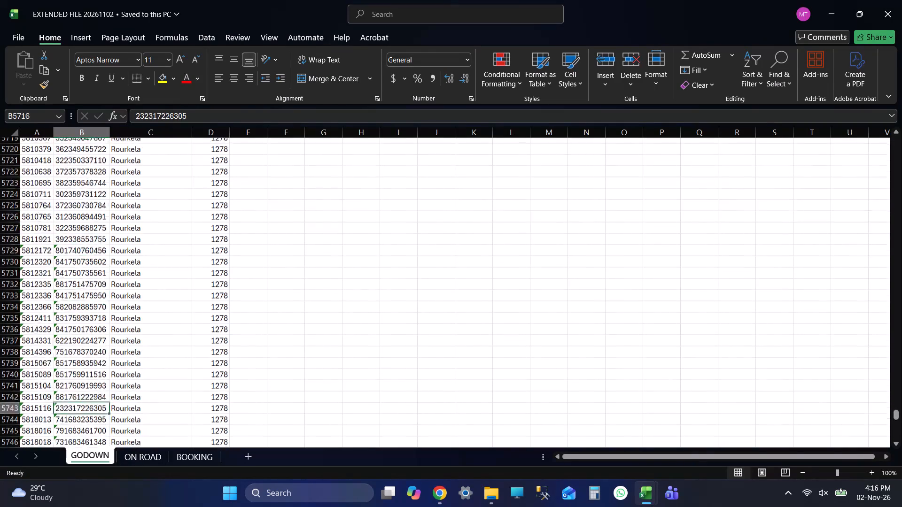
key(Page_Up)
key(Page_Up)
key(Page_Up)
key(Page_Up)
key(Page_Up)
key(Page_Up)
key(Page_Up)
key(Page_Up)
key(Page_Up)
key(Page_Up)
key(Page_Up)
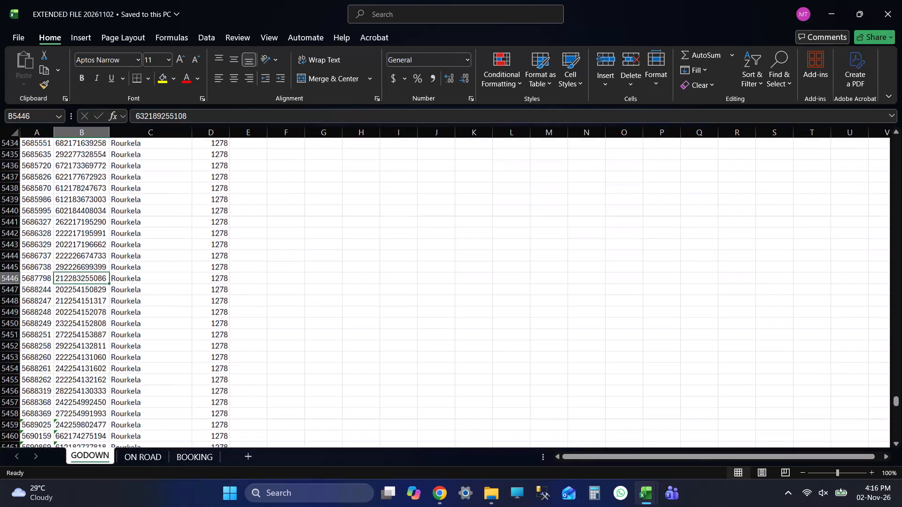
key(Page_Up)
key(Page_Up)
key(Page_Up)
key(Page_Up)
key(Page_Up)
key(Page_Up)
key(Page_Up)
key(Page_Up)
key(Page_Up)
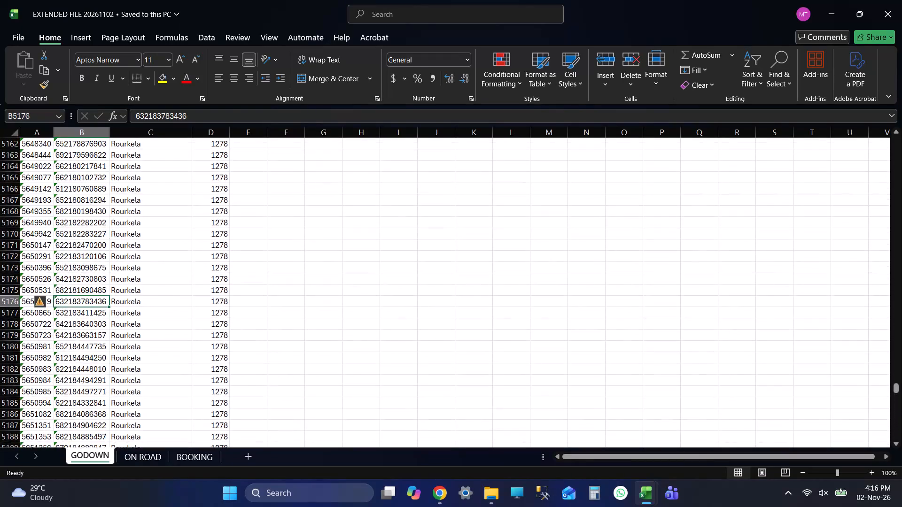
key(Page_Up)
key(Page_Up)
key(Page_Up)
key(Page_Up)
key(Page_Up)
key(Page_Up)
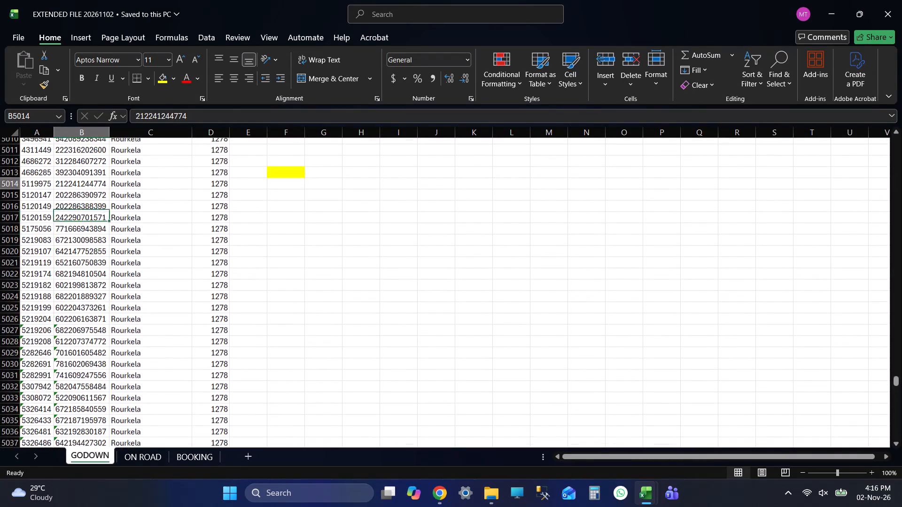
key(Up)
key(Right)
key(Right)
key(Right)
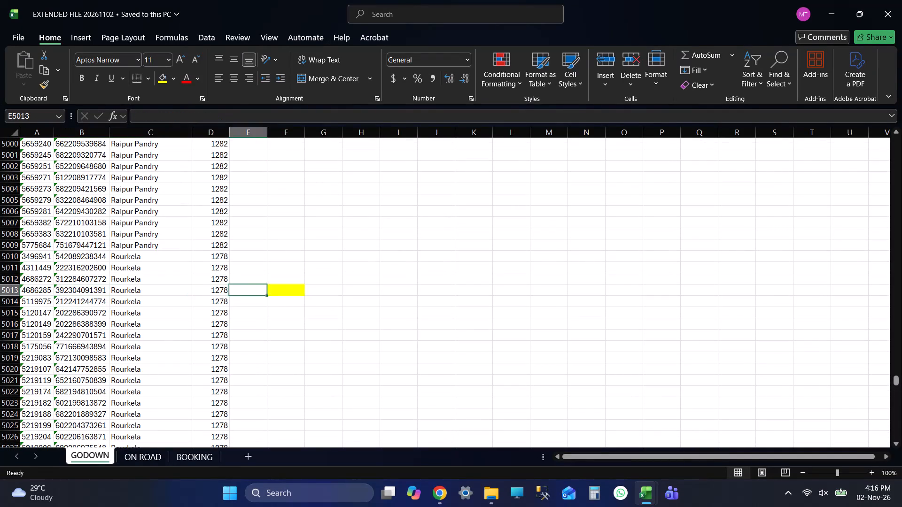
key(Right)
Copy the e-way bill numbers from B5014 to the list's end into the add to godown workbook starting at B2, and save it.
key(Left)
key(Left)
key(Left)
key(Left)
key(Down)
key(ctrl+shift+Down)
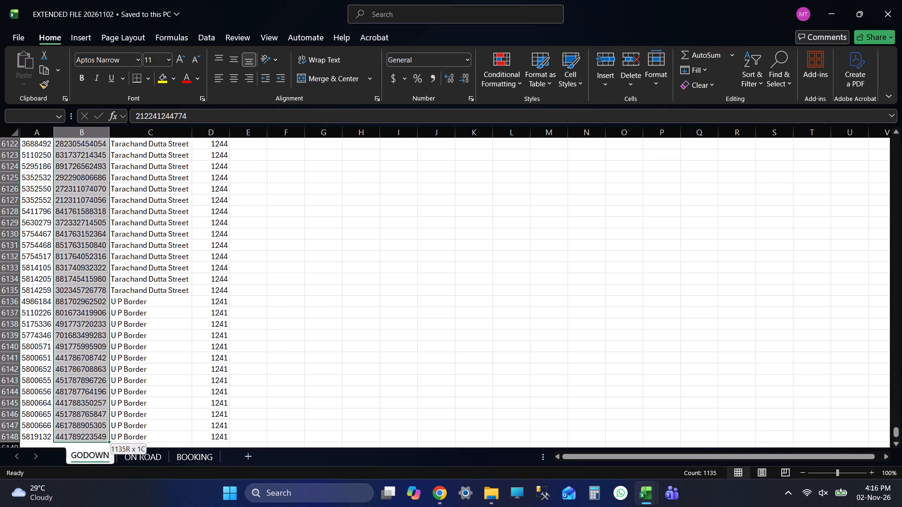
key(ctrl+c)
key(ctrl+c)
key(alt+Tab)
key(Up)
key(Down)
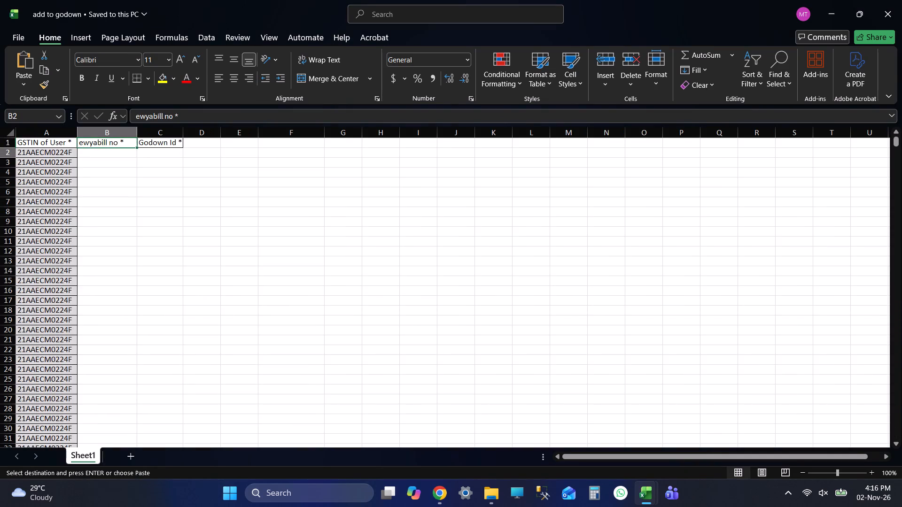
key(ctrl+v)
key(Right)
key(ctrl+s)
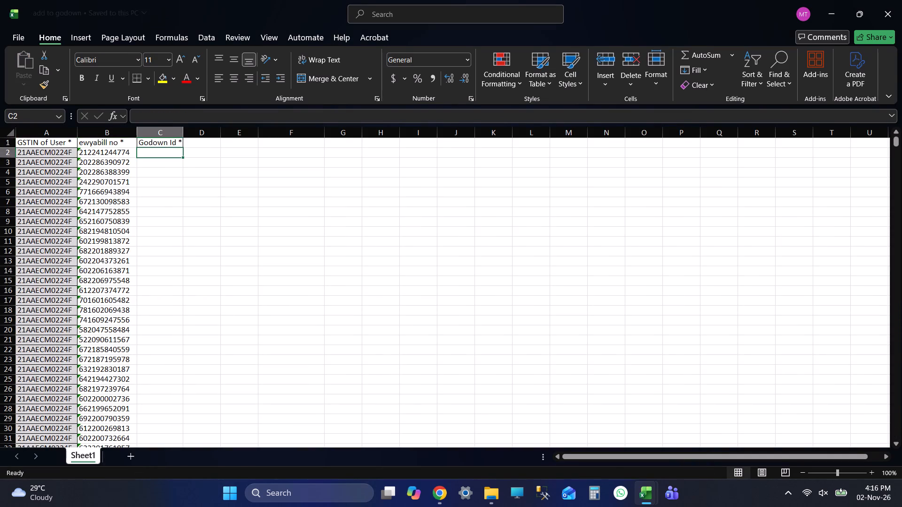
key(ctrl+s)
key(ctrl+s)
key(ctrl+s)
Copy the GODOWN sheet's godown IDs from D5014 to the list's end and paste them as values at C2 in add to godown.
key(alt+Tab)
key(Right)
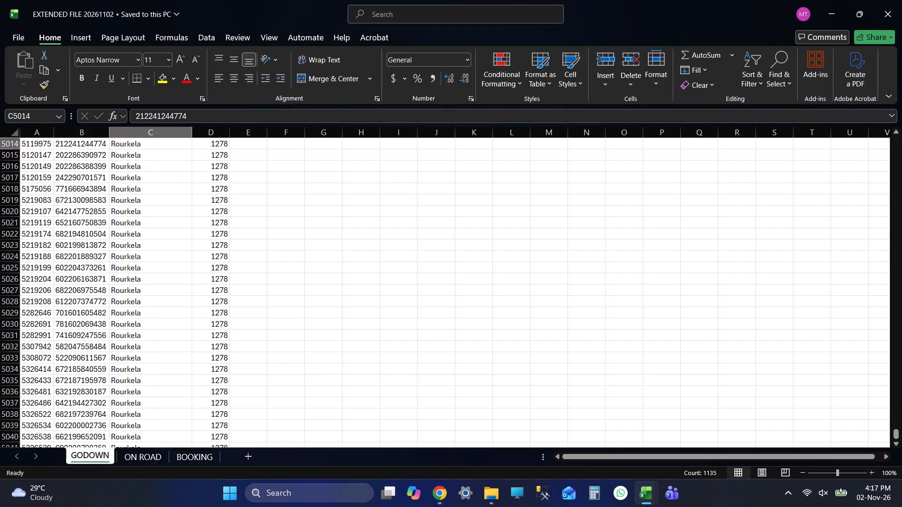
key(Right)
key(Right)
key(Up)
key(Right)
key(Down)
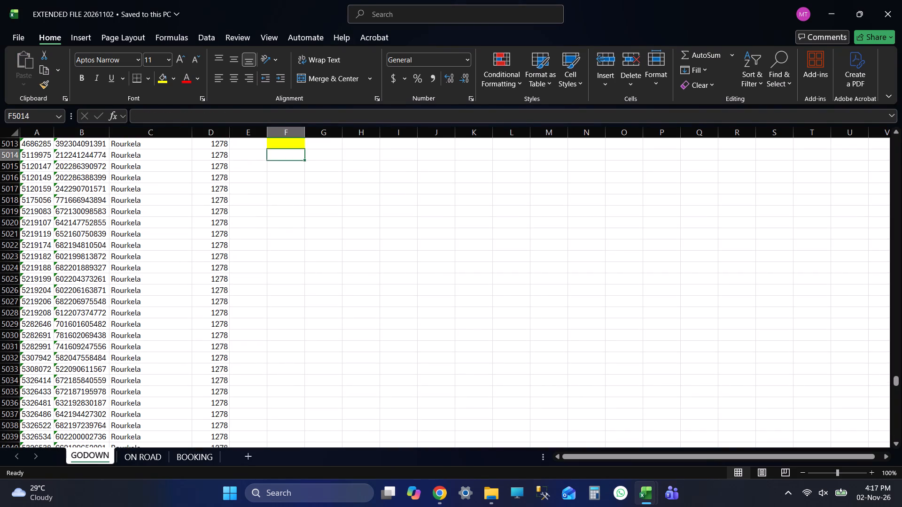
key(Left)
key(Left)
key(ctrl+shift+Down)
key(ctrl+c)
key(ctrl+c)
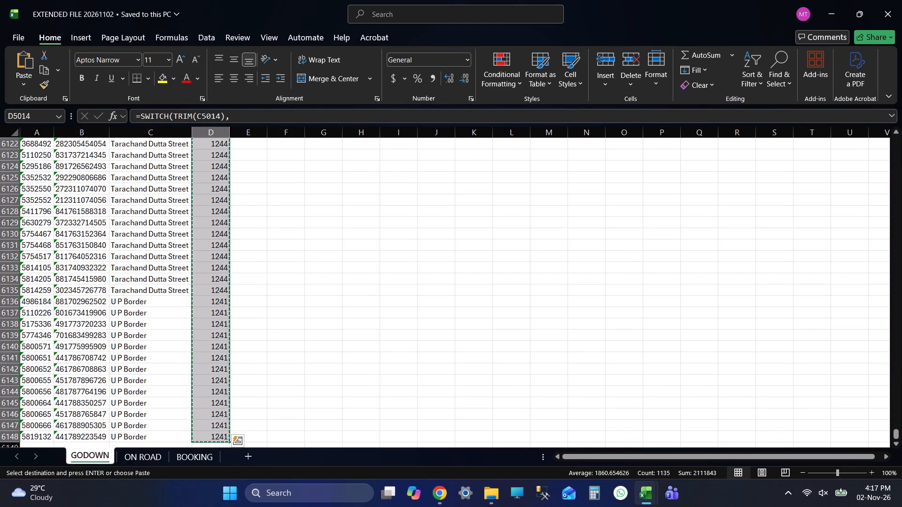
key(ctrl+c)
key(alt+Tab)
key(Up)
key(Down)
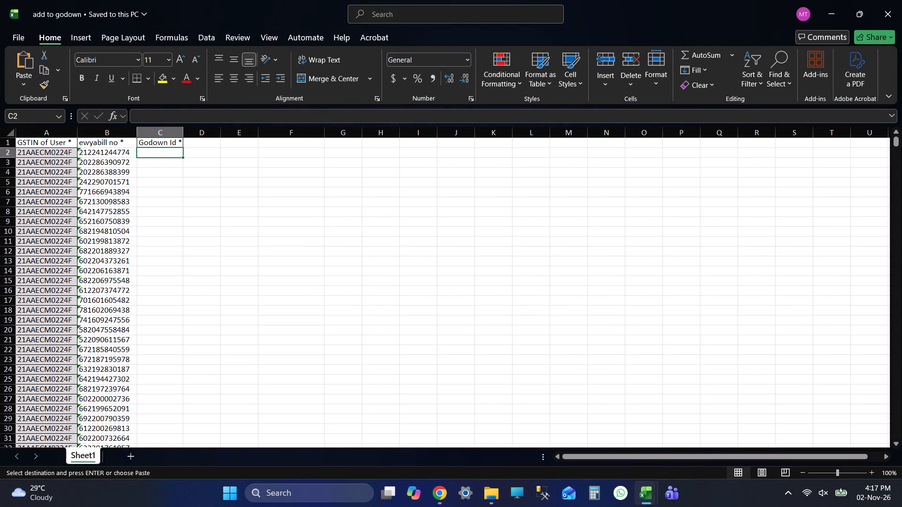
key(ctrl+alt+v)
click(348, 304)
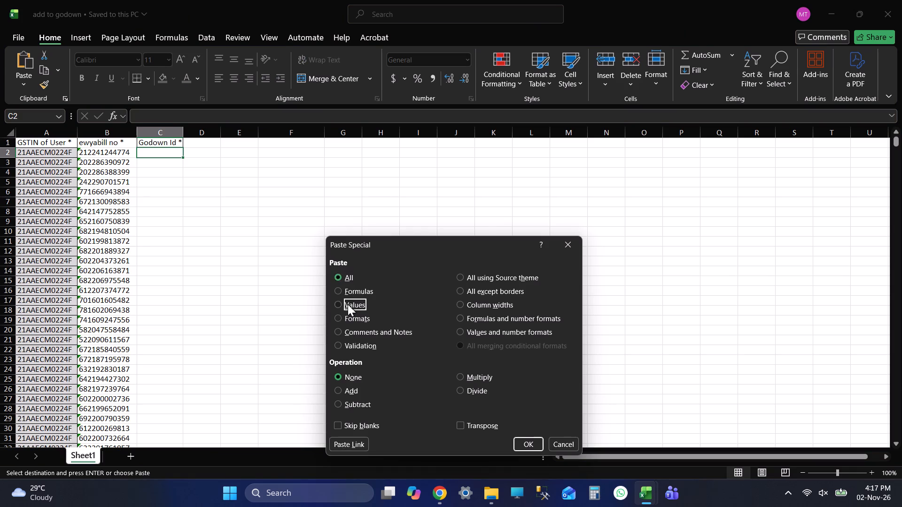
click(521, 439)
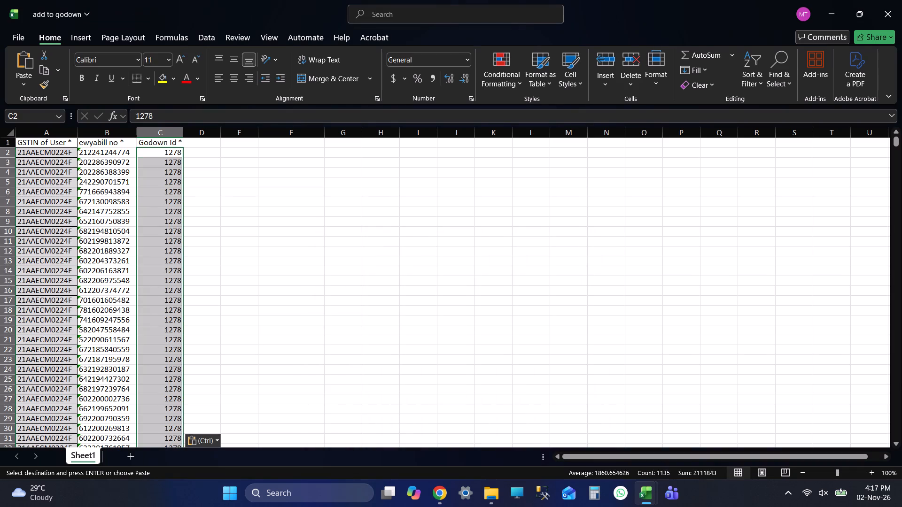
Save the add to godown workbook with the pasted godown IDs.
click(209, 184)
key(ctrl+s)
click(259, 195)
key(ctrl+s)
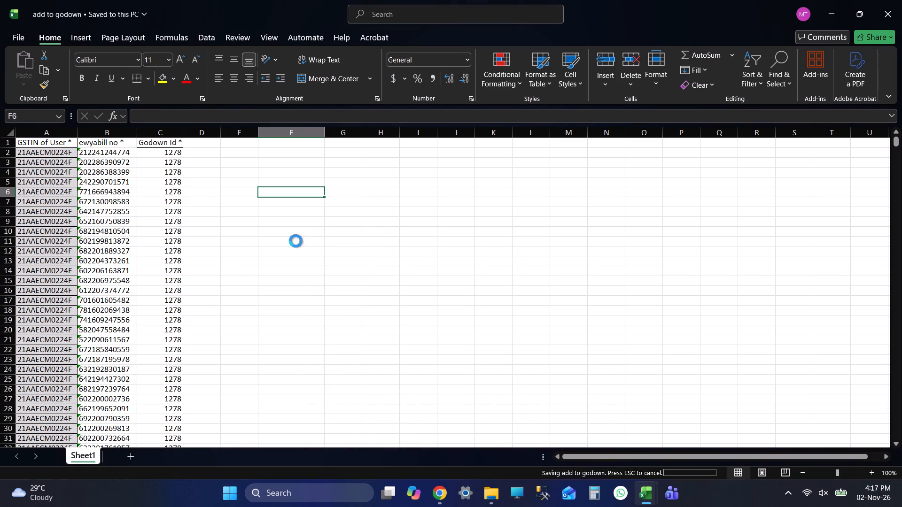
click(313, 215)
key(ctrl+s)
click(381, 223)
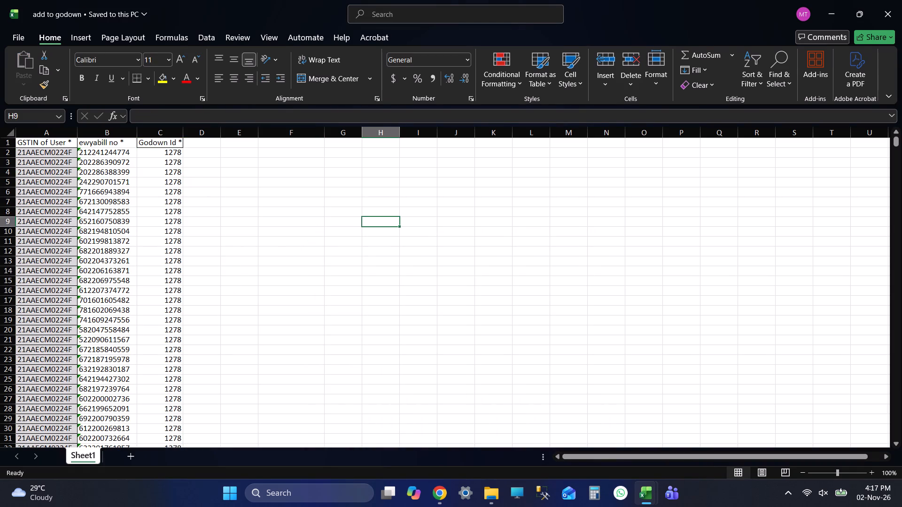
key(ctrl+s)
click(350, 253)
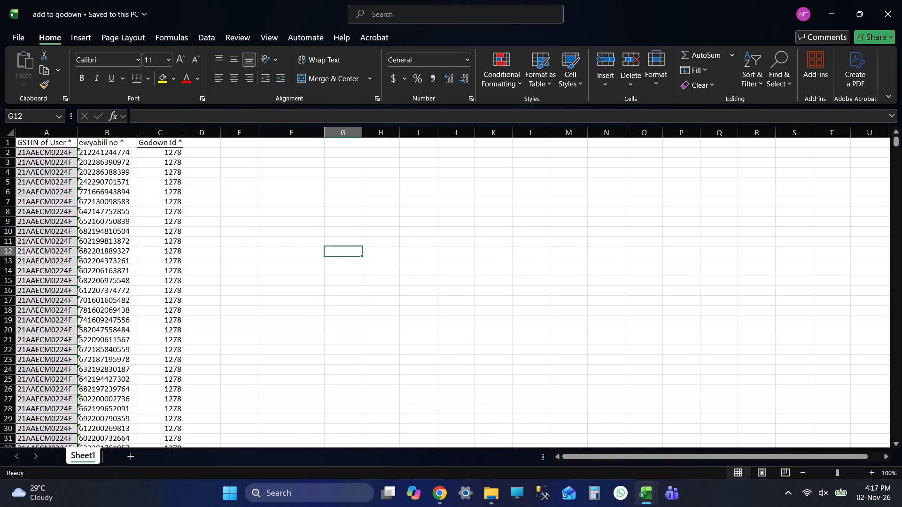
key(ctrl+s)
click(350, 181)
key(ctrl+s)
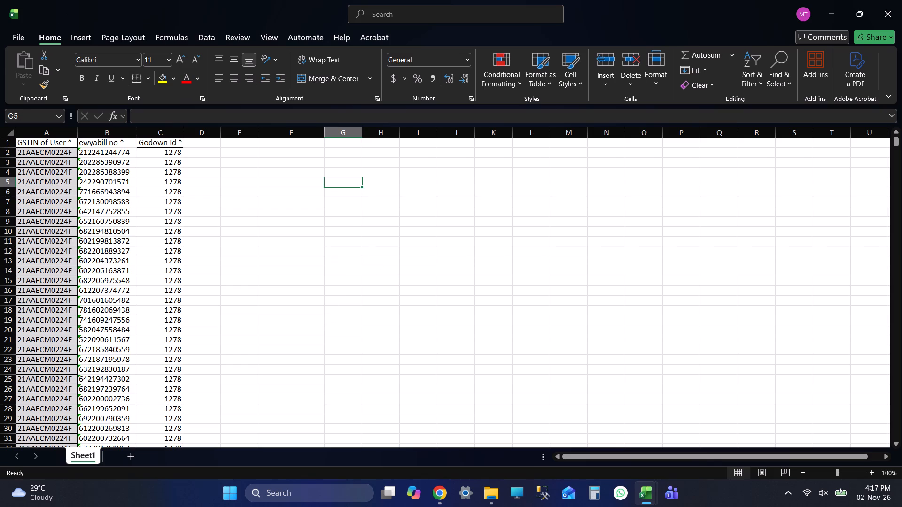
click(417, 218)
key(ctrl+s)
key(ctrl+s)
Delete the surplus GSTIN entries from row 1137 downward, beyond the last e-way bill, and save the workbook.
key(shift+Tab)
key(shift+Tab)
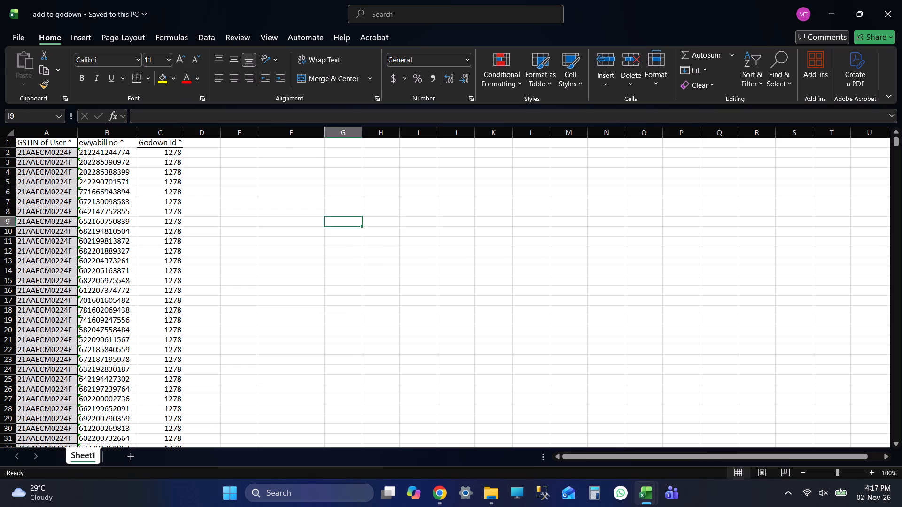
key(shift+Tab)
key(shift+Tab)
key(shift+Tab)
key(shift+Tab)
key(ctrl+Down)
key(Down)
key(Down)
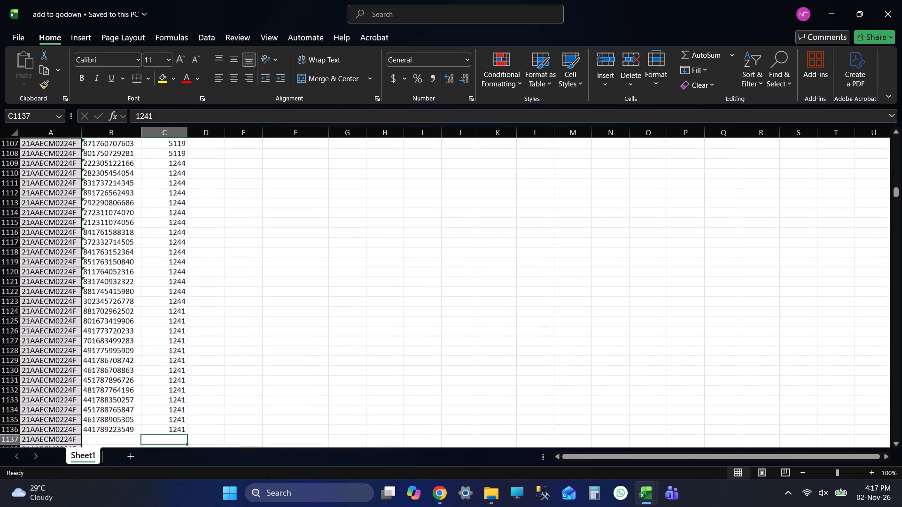
key(Down)
key(Down)
key(ctrl+Up)
key(Left)
key(Left)
key(Down)
key(ctrl+shift+Down)
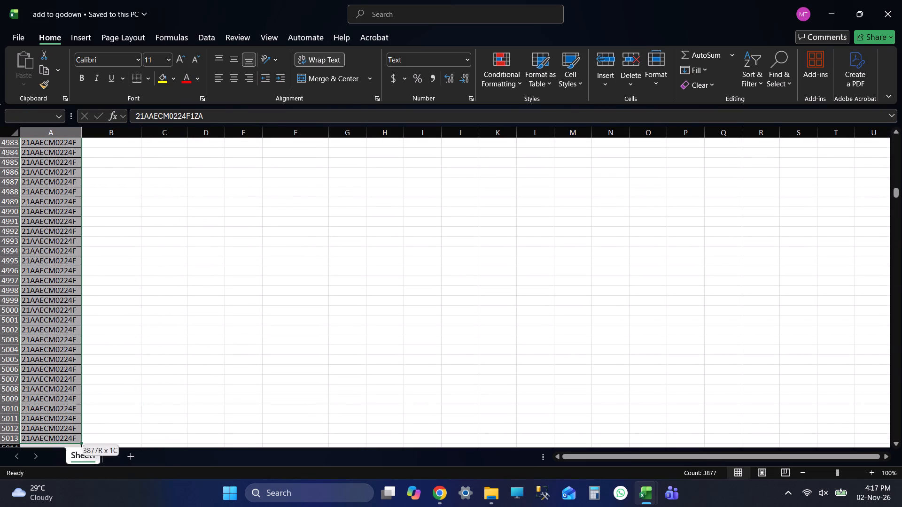
key(Delete)
key(ctrl+Up)
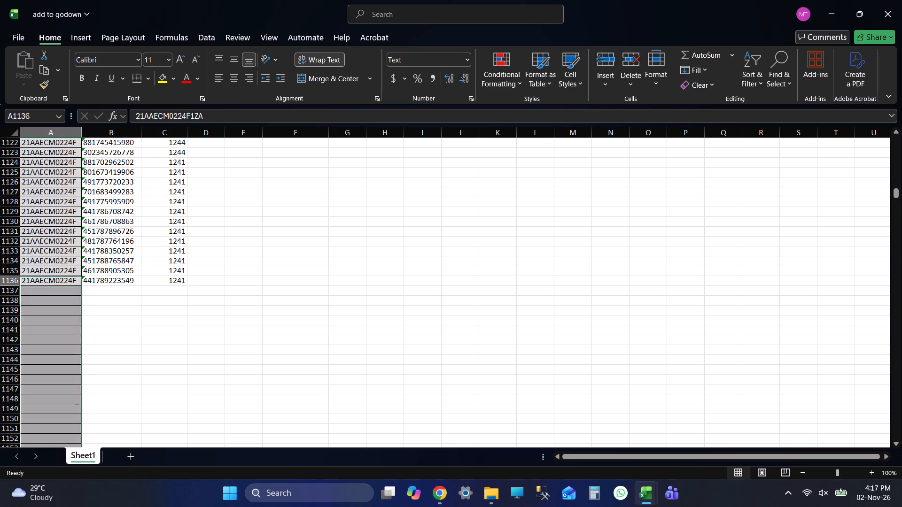
key(Right)
key(ctrl+Up)
key(Up)
key(Up)
key(Up)
key(ctrl+s)
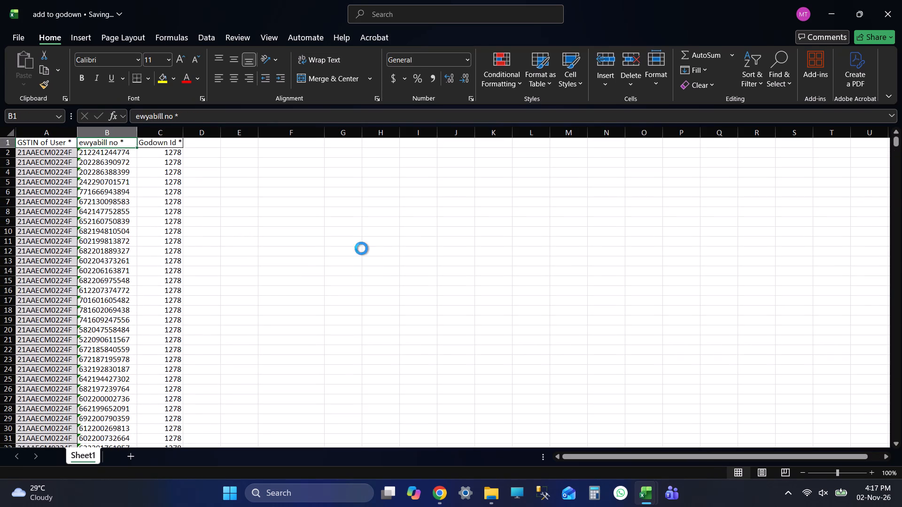
key(ctrl+s)
key(ctrl+s)
Check that the GSTIN, e-way bill and godown ID columns end on the same row, and save add to godown.
key(Down)
key(Down)
key(Down)
key(ctrl+Down)
key(Down)
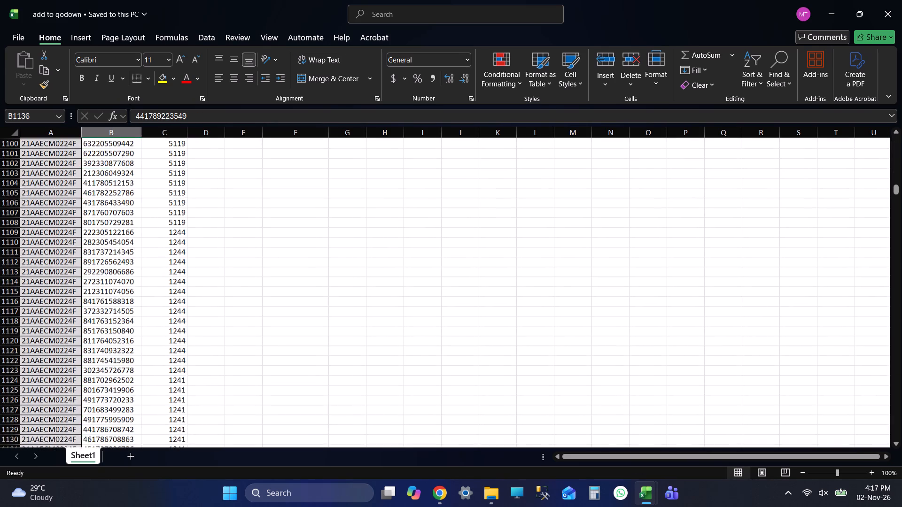
key(Down)
key(Down)
key(Down)
key(Down)
key(ctrl+Up)
key(ctrl+s)
key(ctrl+s)
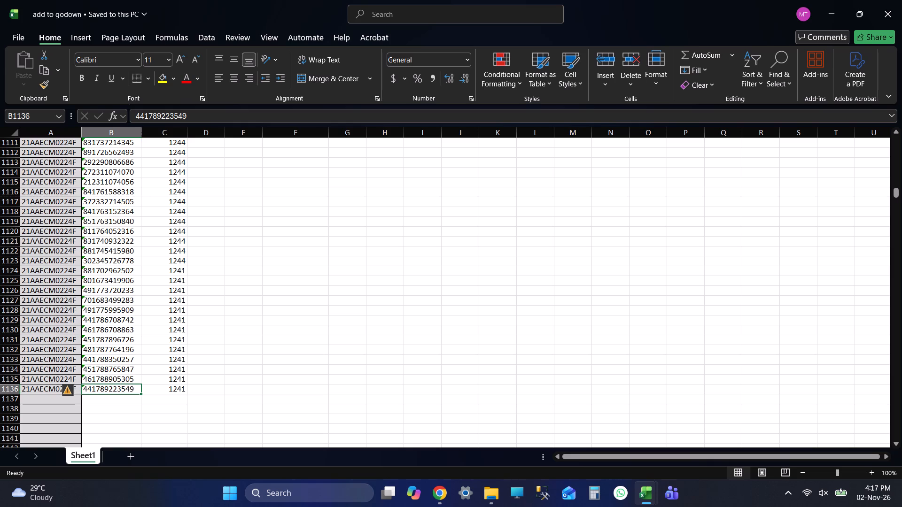
Review the first and last e-way bill rows in add to godown, and save the workbook again.
key(ctrl+Up)
key(Up)
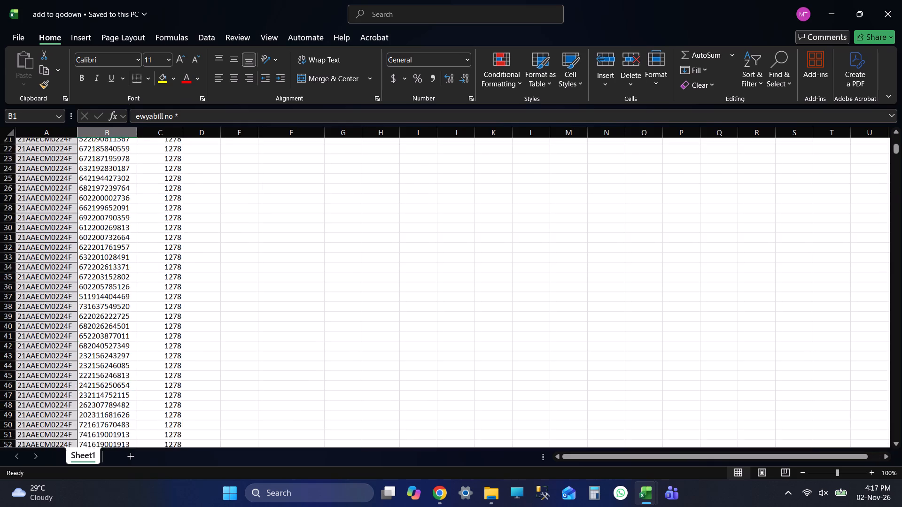
key(Up)
key(Up)
key(Up)
key(Up)
key(Up)
key(Up)
key(Up)
key(Up)
key(Up)
key(Down)
key(Down)
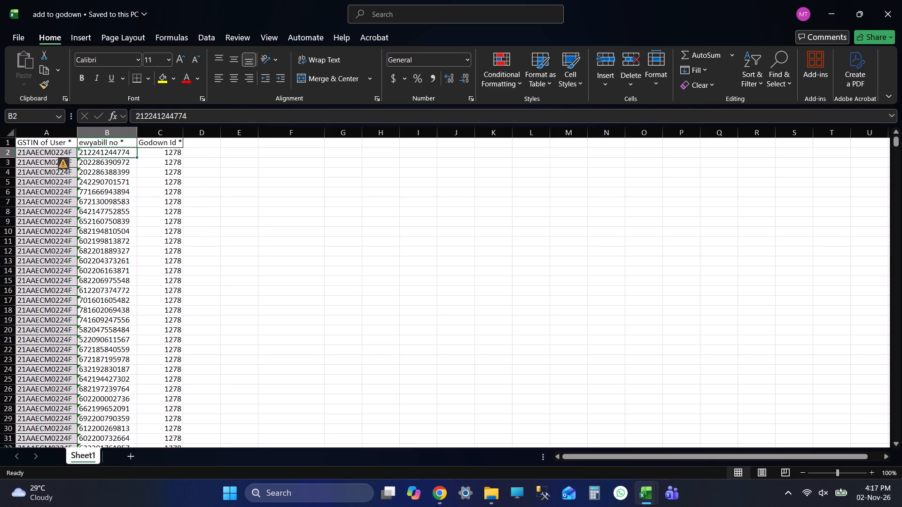
key(ctrl+Down)
key(Down)
key(Down)
key(Down)
key(Down)
key(Down)
key(ctrl+Up)
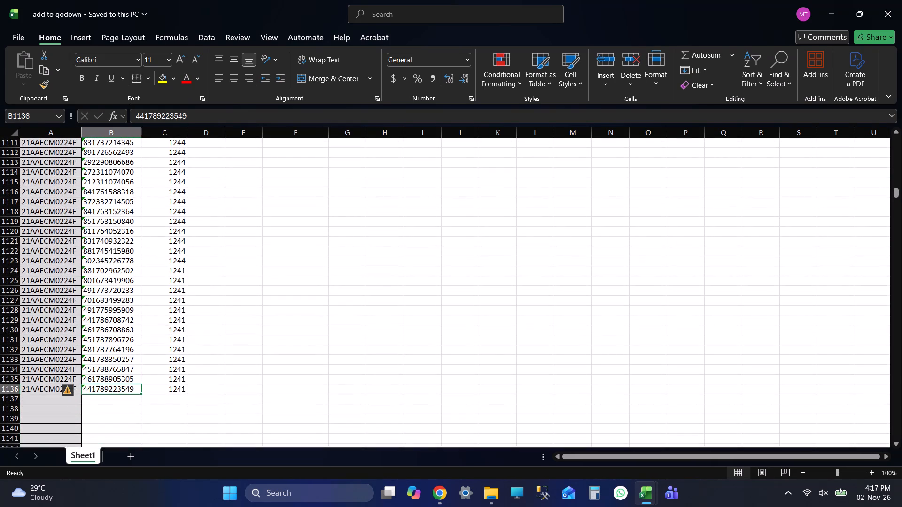
key(ctrl+s)
key(ctrl+s)
key(ctrl+s)
Recheck the top and end of the e-way bill list for stray entries, and save add to godown.
key(ctrl+Up)
key(Up)
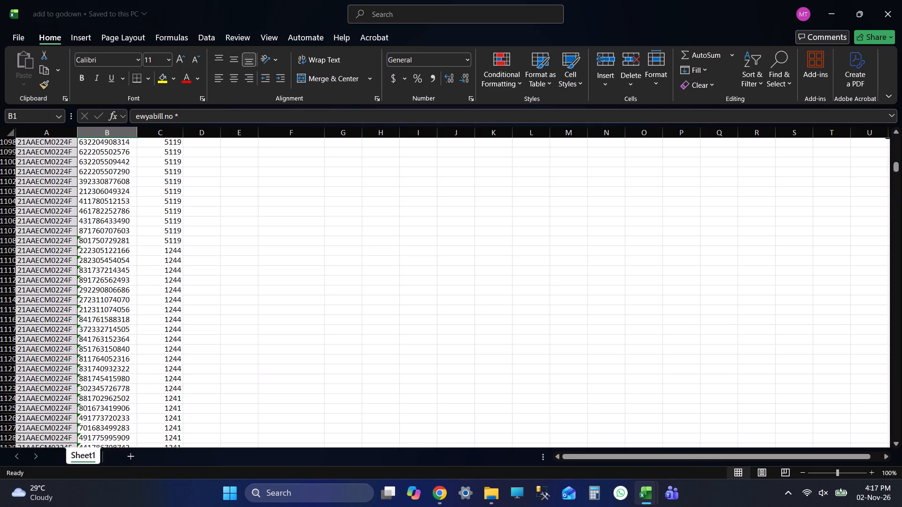
key(Up)
key(Up)
key(Up)
key(Up)
key(Up)
key(Up)
key(Up)
key(Down)
key(Down)
key(ctrl+Down)
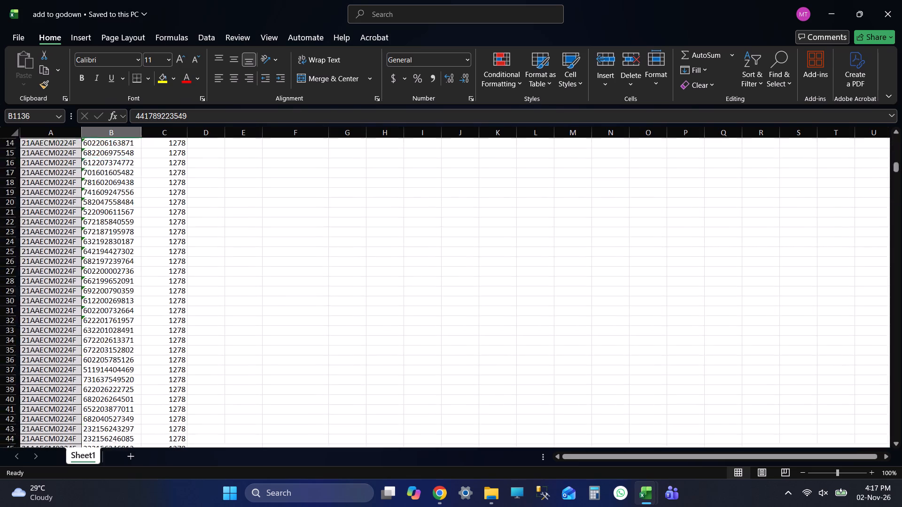
key(Down)
key(Down)
key(Down)
key(Down)
key(Down)
key(Down)
key(Down)
key(Down)
key(ctrl+Up)
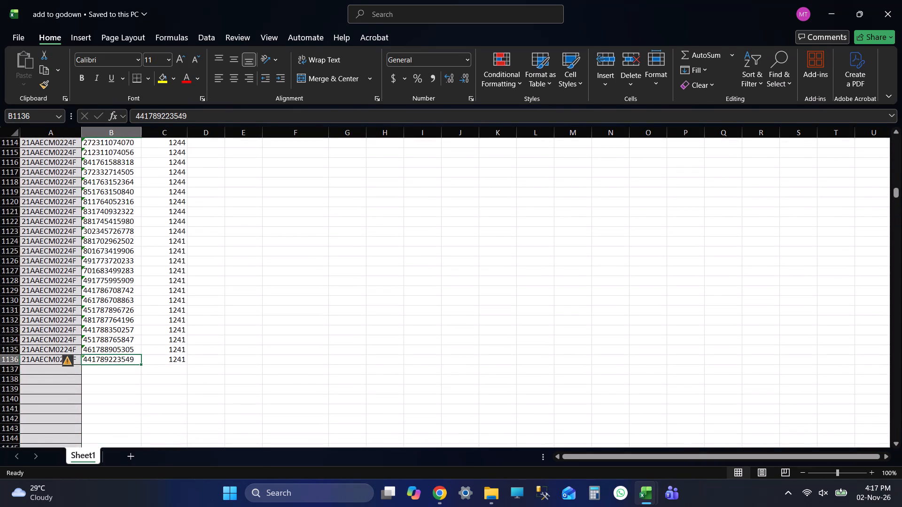
key(ctrl+s)
key(ctrl+s)
key(ctrl+s)
key(ctrl+s)
key(ctrl+s)
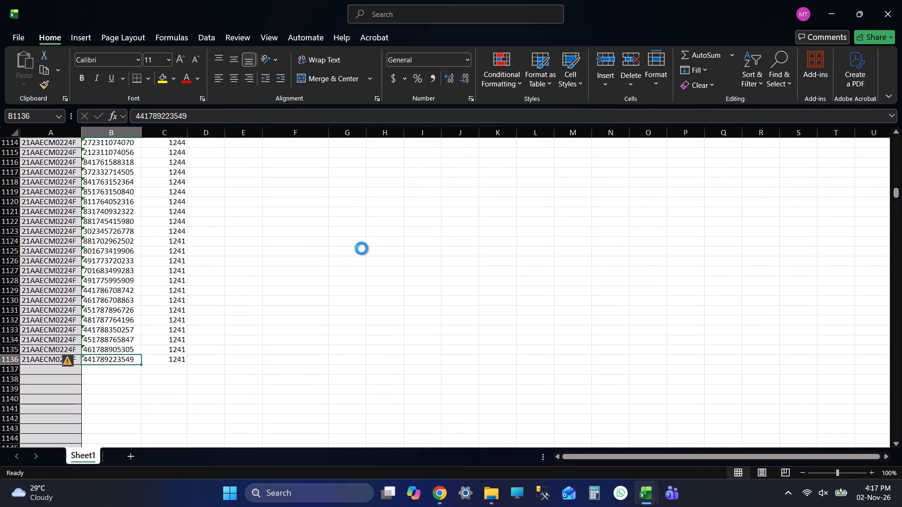
key(ctrl+s)
Check the GODOWN sheet's last entry in EXTENDED FILE 20261102, save that workbook and close it.
key(alt+Tab)
key(ctrl+Down)
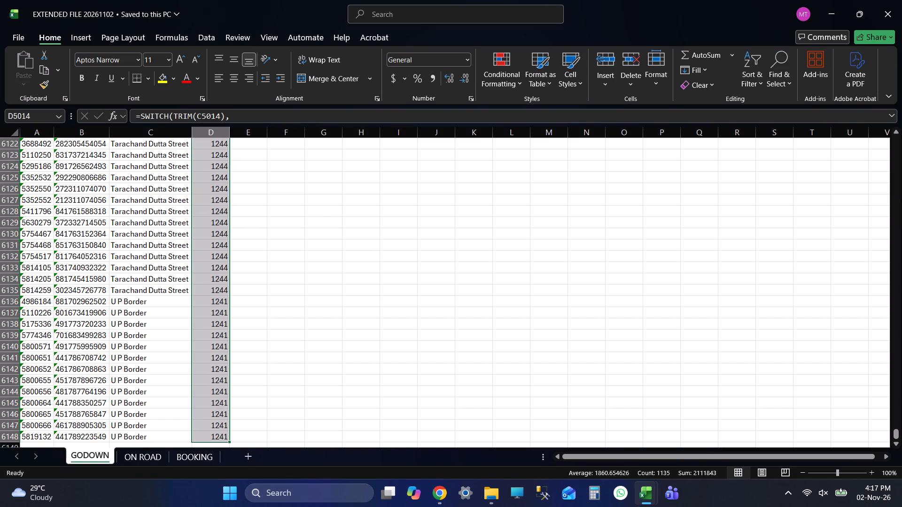
key(Down)
key(Down)
key(Down)
key(Down)
key(ctrl+Up)
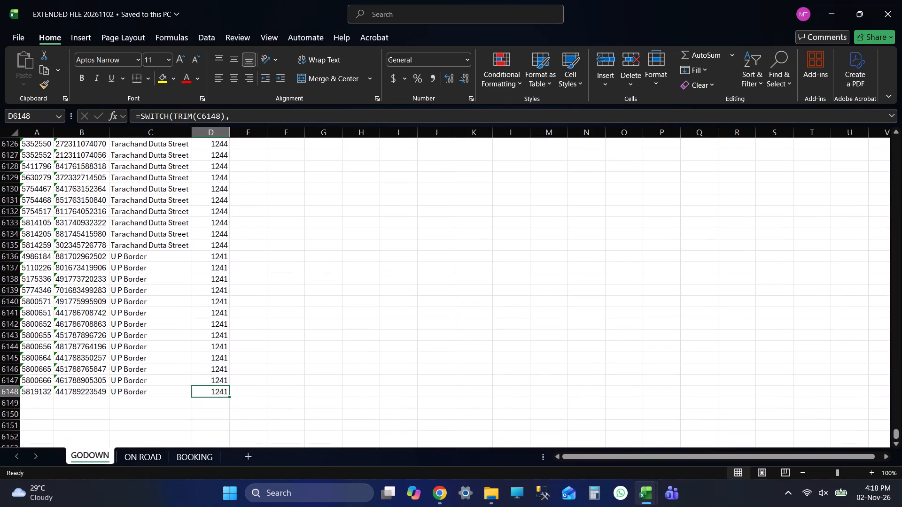
key(ctrl+s)
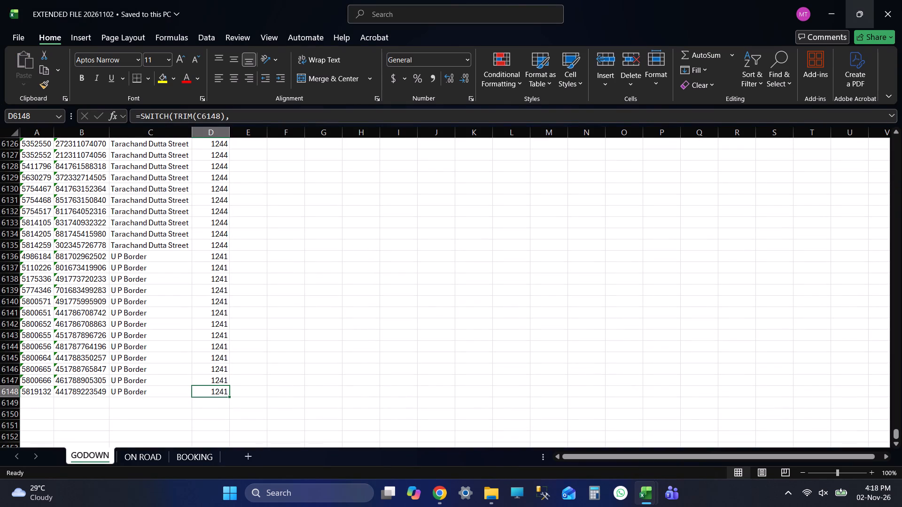
click(901, 0)
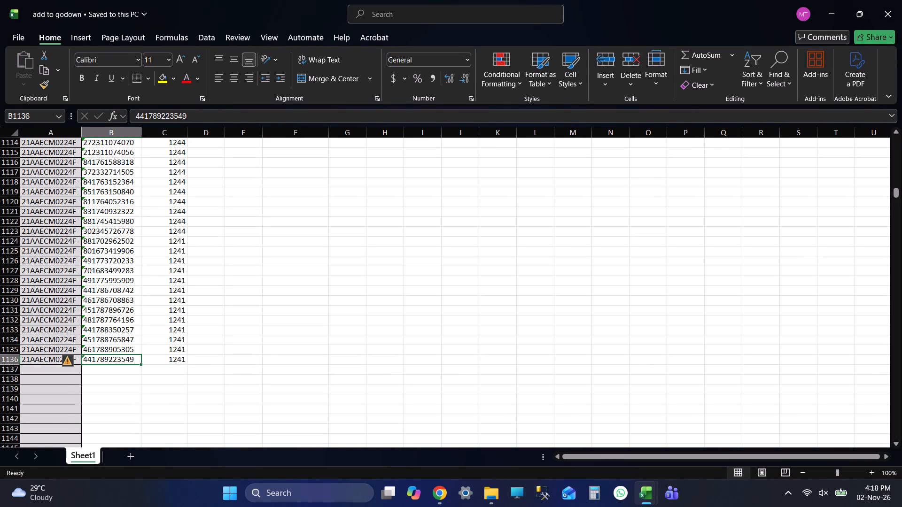
Compare the header and final rows of the e-way bill list in add to godown with the source's last entry.
key(ctrl+Up)
key(Up)
key(Up)
key(Up)
key(Up)
key(Down)
key(Down)
key(ctrl+Down)
key(Down)
key(Down)
key(Down)
key(Down)
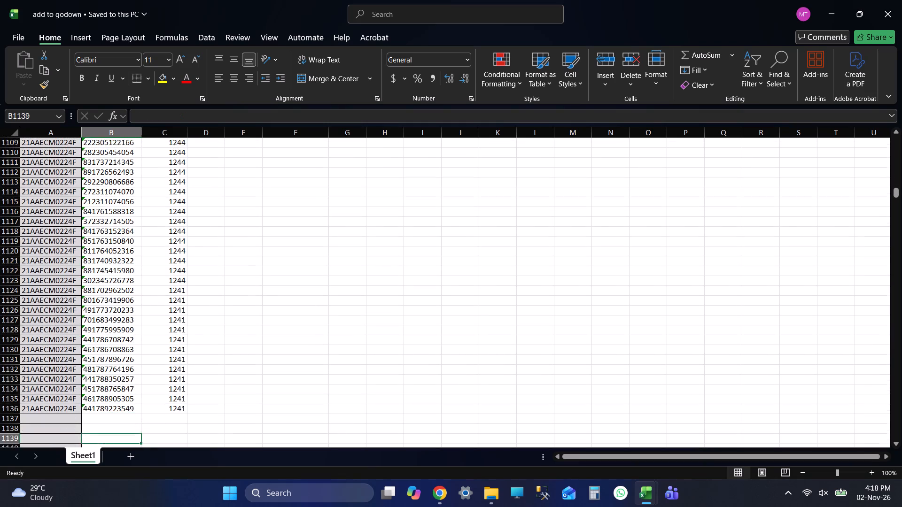
key(ctrl+Up)
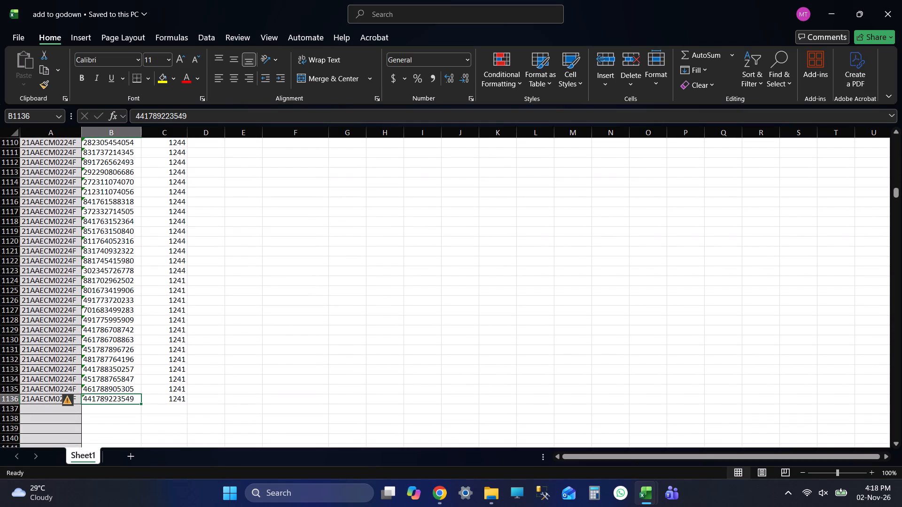
Examine both ends of the e-way bill column in add to godown, including the rows just below the last entry.
key(ctrl+Up)
key(Up)
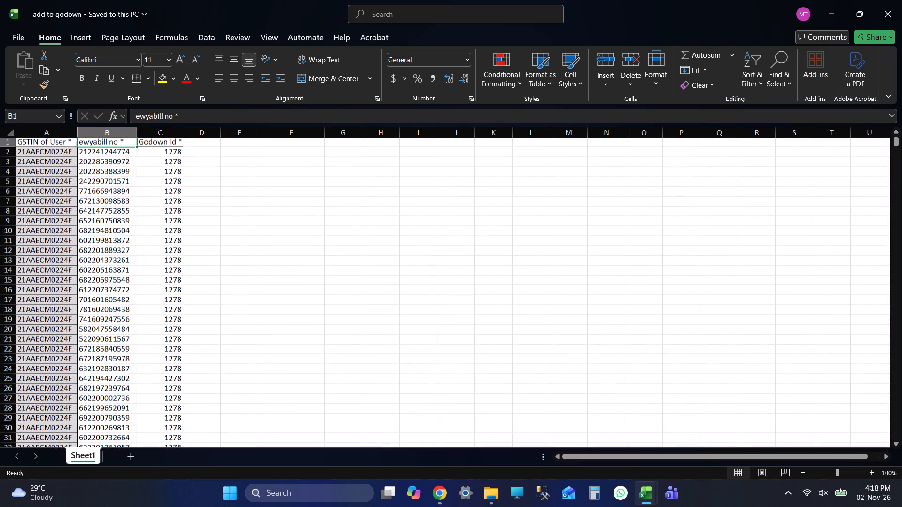
key(Up)
key(Down)
key(Down)
key(ctrl+Down)
key(Down)
key(Down)
key(Down)
key(Down)
key(ctrl+Up)
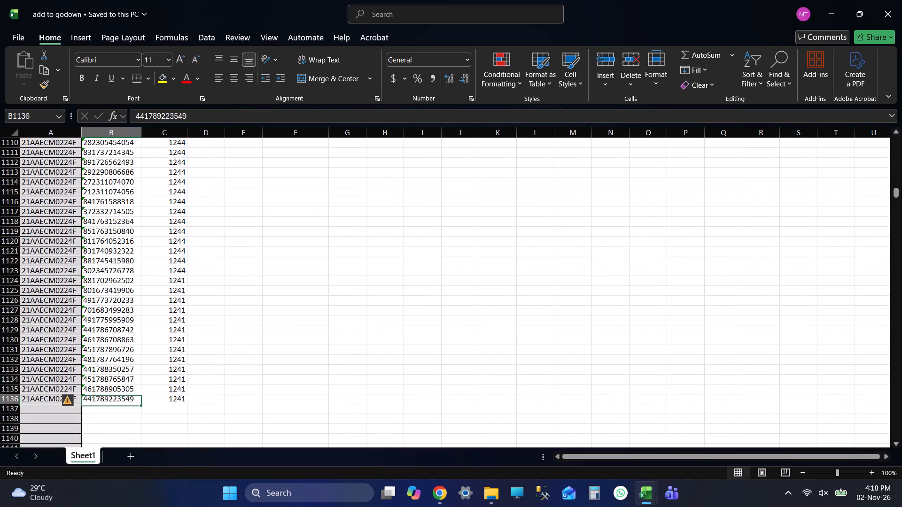
key(ctrl+Up)
key(ctrl+Down)
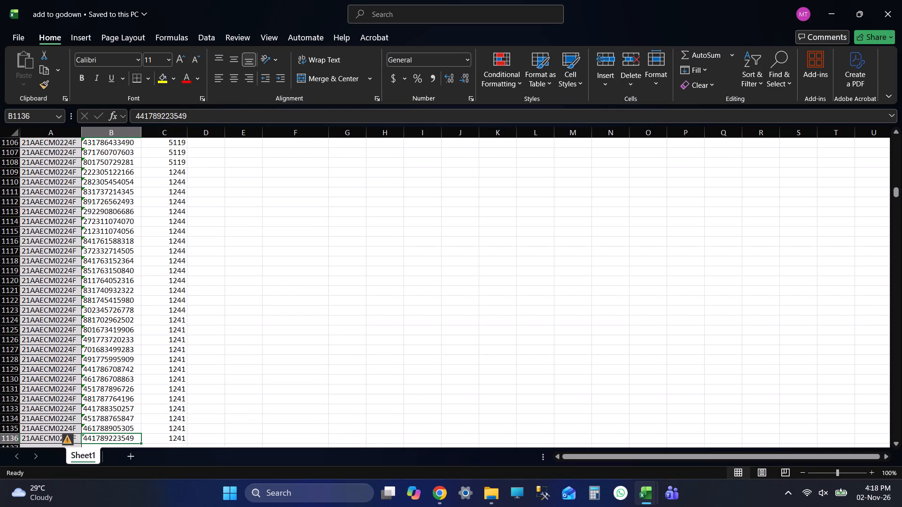
key(Down)
key(Down)
key(Down)
key(Down)
key(ctrl+Up)
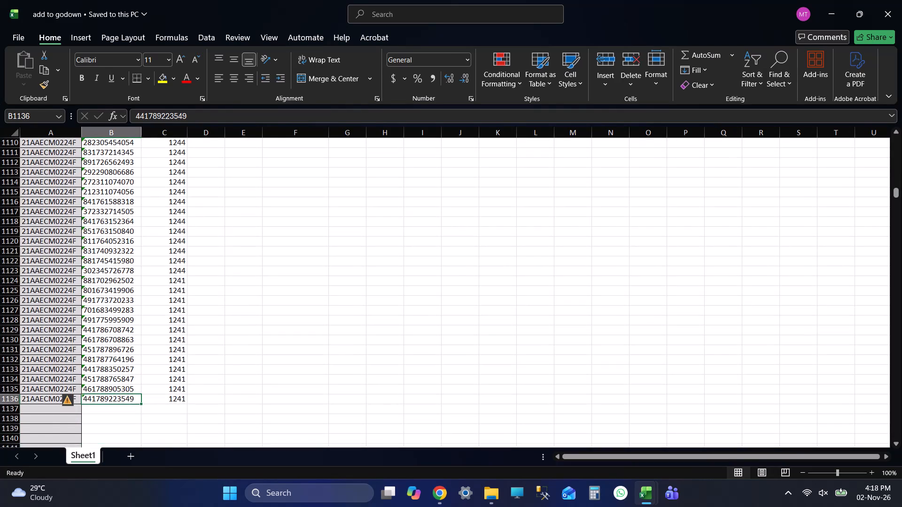
Return to the header row of add to godown, save the workbook and close it.
key(ctrl+Up)
key(Up)
key(Up)
key(Up)
key(ctrl+s)
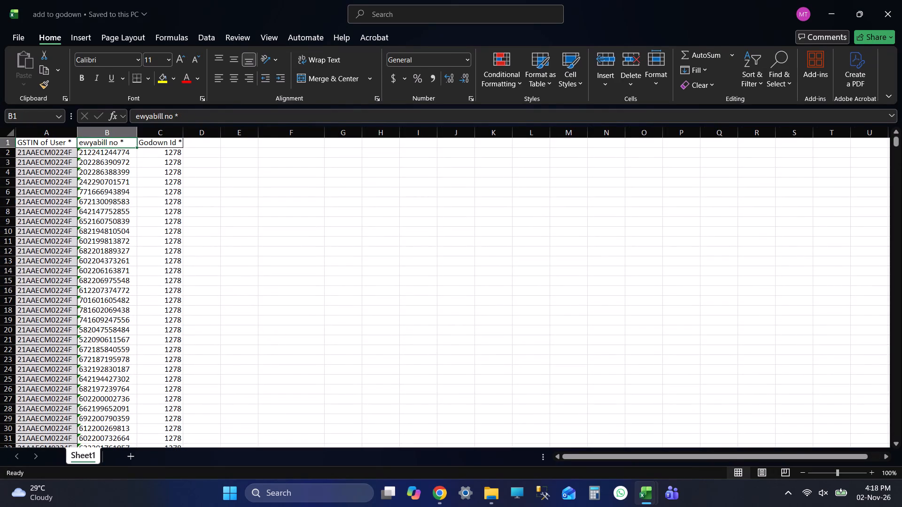
click(901, 0)
In the IRIS_Easy_Way_Bill_v1.22_Prod workbook, start an Excel import and choose the XLSX file add to godown from F:\E Way Bill.
key(alt+Tab)
key(alt+Tab)
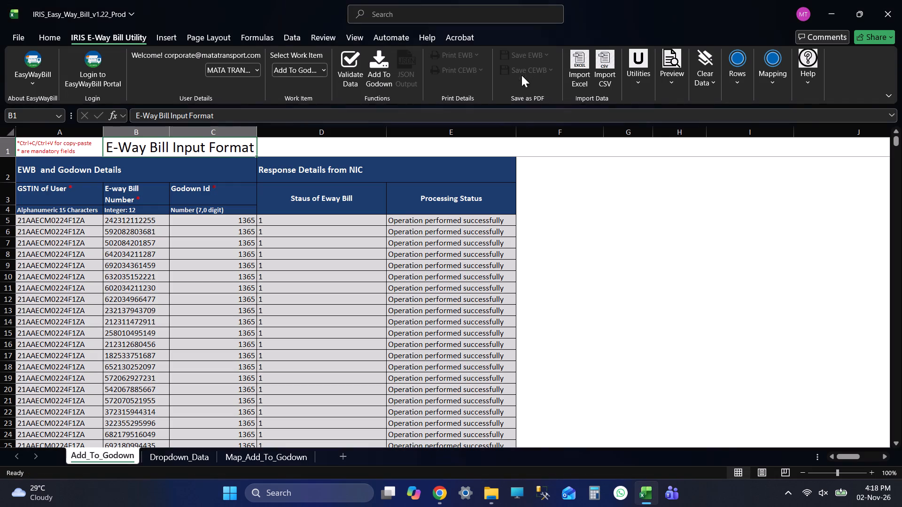
click(579, 57)
click(544, 214)
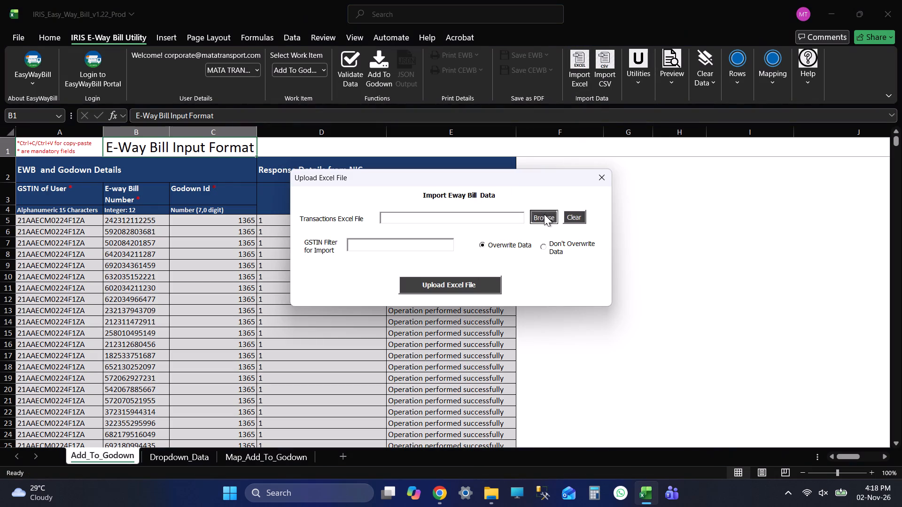
click(65, 192)
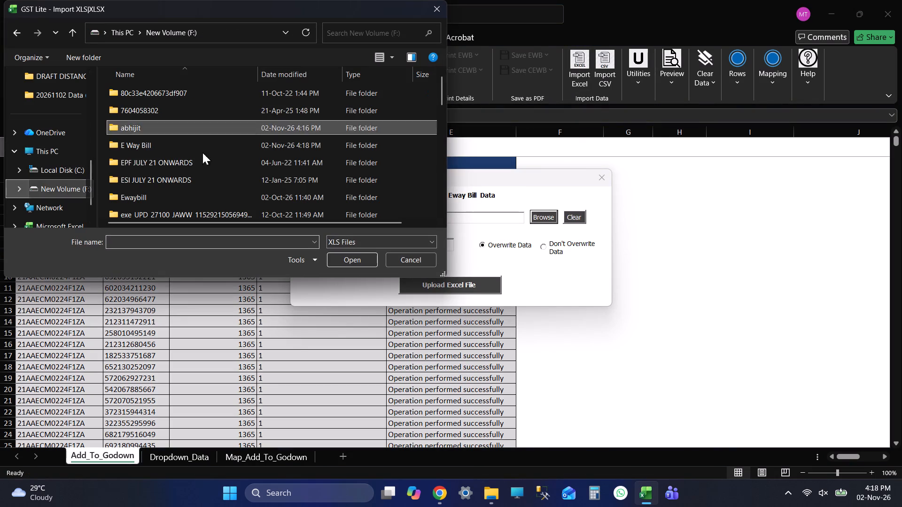
double_click(160, 140)
click(370, 242)
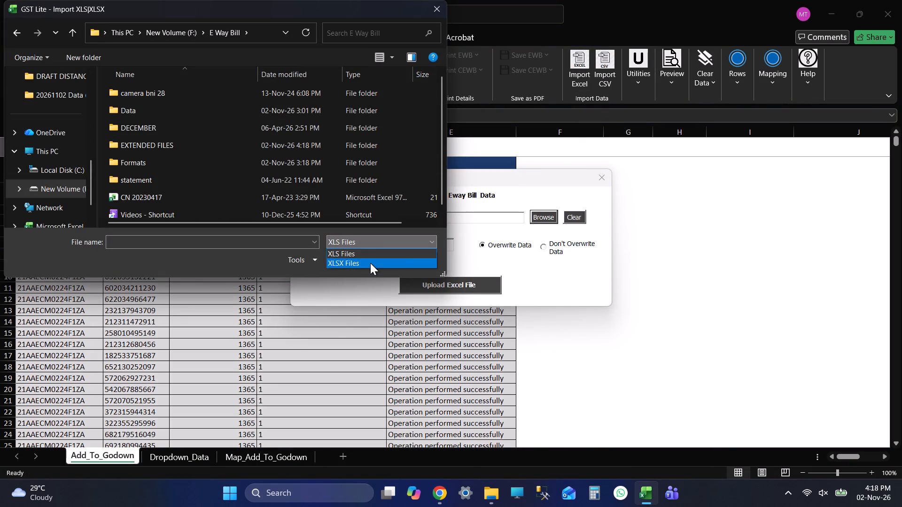
click(370, 263)
click(216, 198)
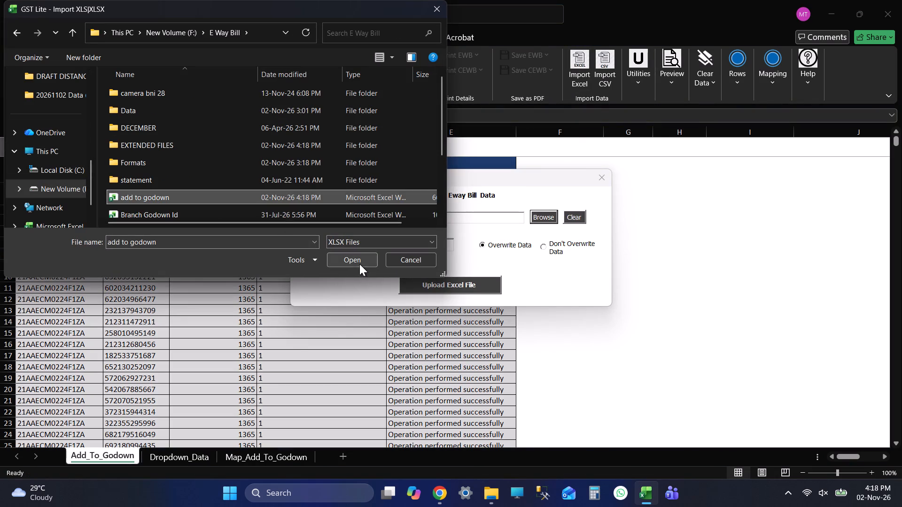
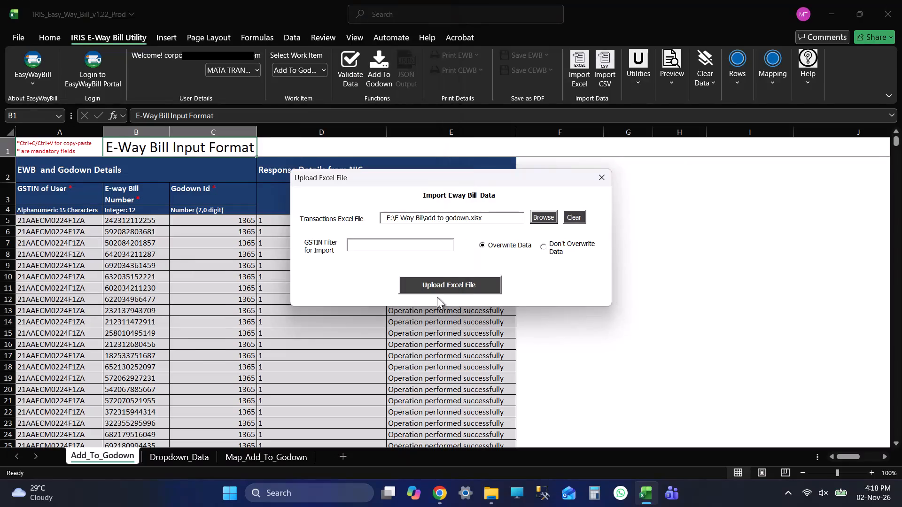
Upload the chosen add to godown file into the Add_To_Godown sheet with Overwrite Data selected.
click(442, 281)
click(429, 285)
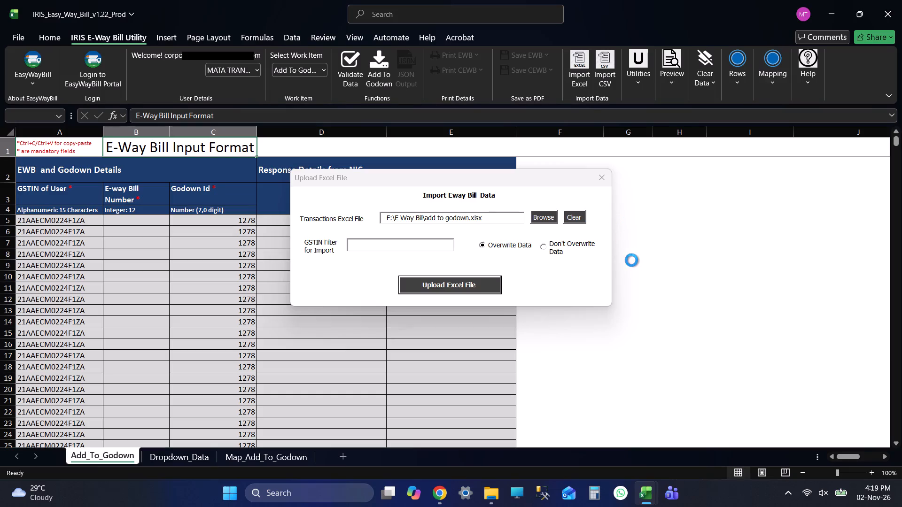
click(473, 287)
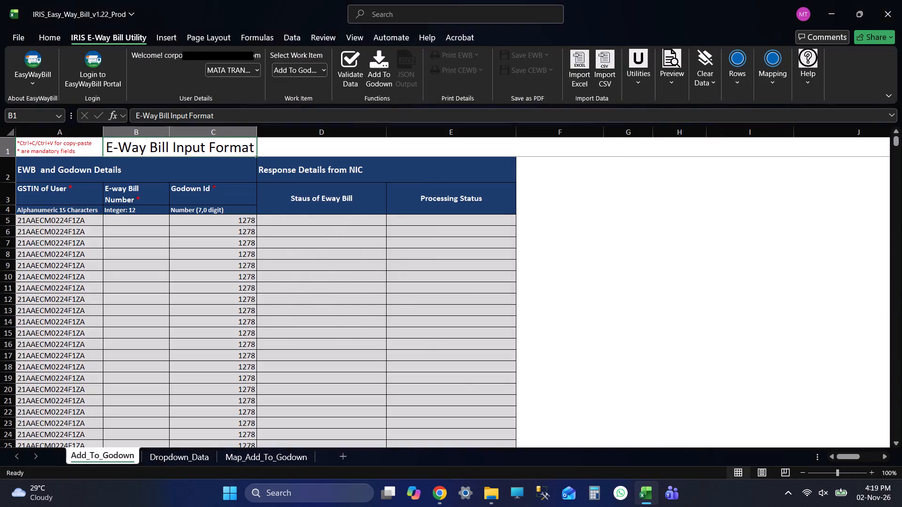
Switch to File Explorer and open the add to godown workbook from the E Way Bill folder.
key(alt+Tab)
key(alt+Tab)
key(alt+Tab)
key(alt+Tab)
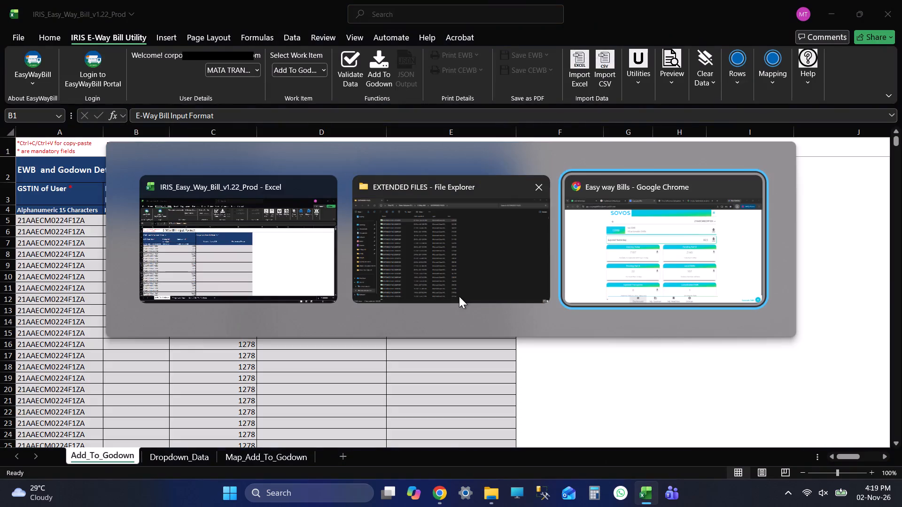
key(alt+Tab)
key(alt+Tab)
key(alt+Tab)
key(alt+Tab)
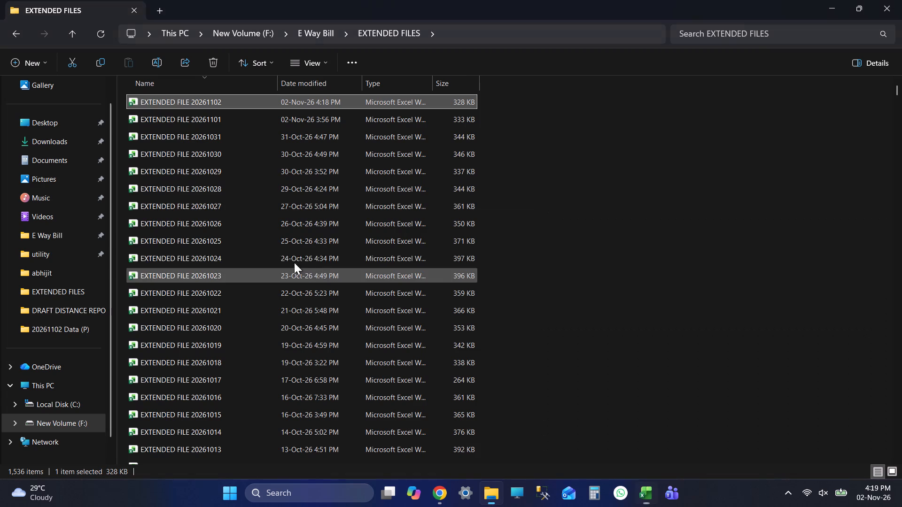
click(62, 226)
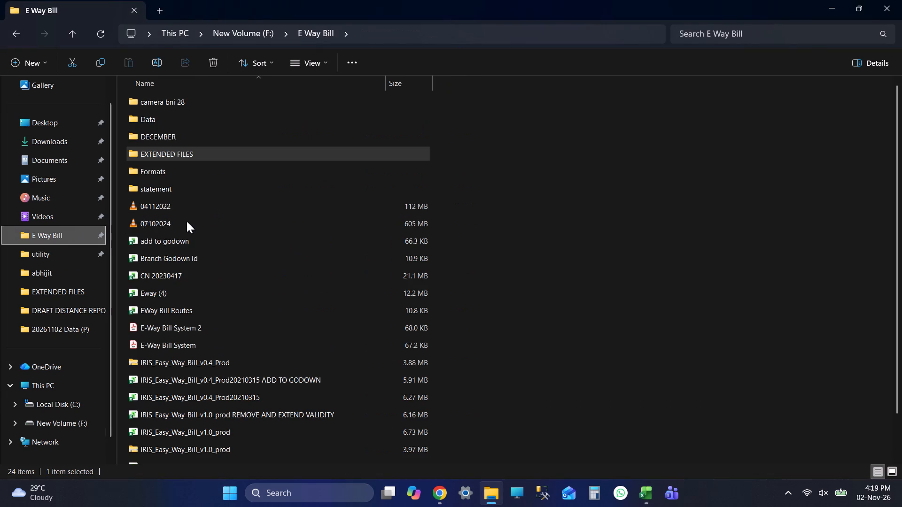
double_click(189, 234)
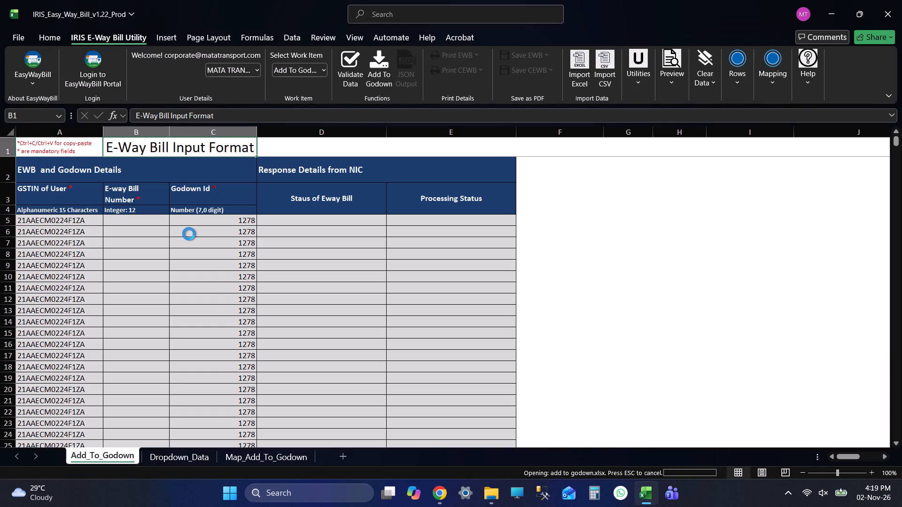
Copy all the e-way bill numbers in add to godown, from B2 down to the last entry.
key(ctrl+Up)
key(Up)
key(Up)
key(Up)
key(Up)
key(Up)
key(Up)
key(Up)
key(Up)
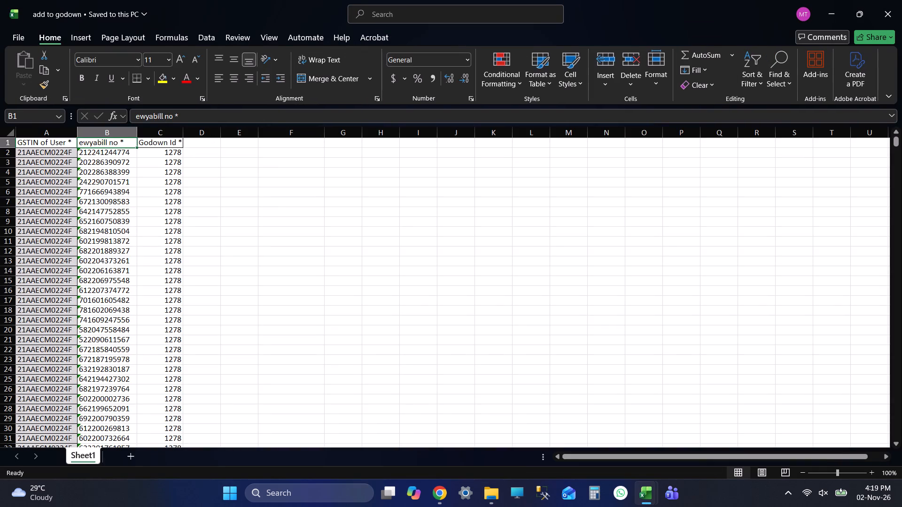
key(Down)
key(ctrl+shift+Down)
key(ctrl+c)
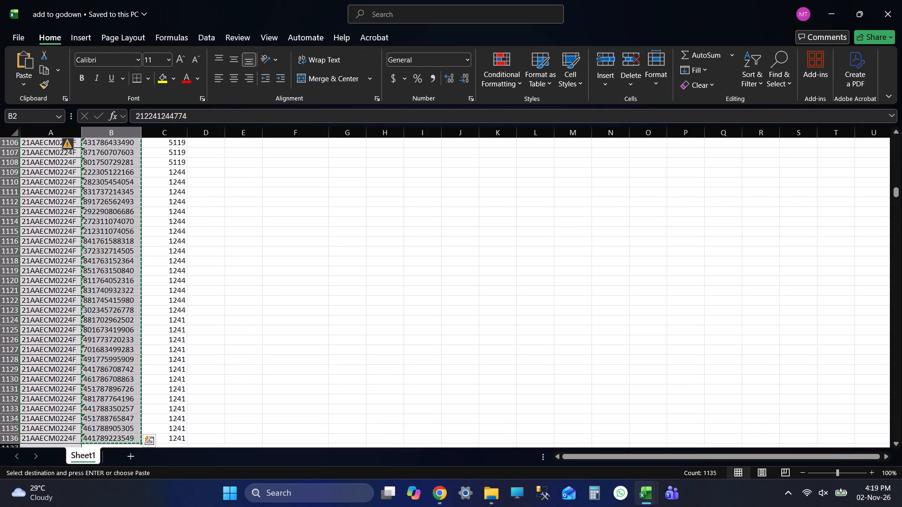
key(ctrl+c)
key(ctrl+c)
Paste the copied numbers into the E-way Bill Number column of the IRIS Add_To_Godown sheet, starting at B5.
key(alt+Tab)
key(Up)
key(Down)
key(Down)
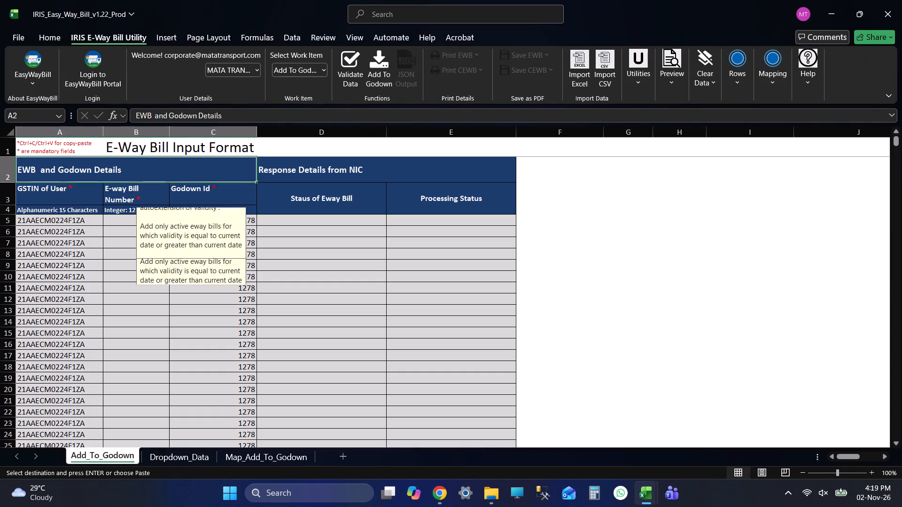
key(Down)
key(Down)
key(ctrl+v)
Compare the final e-way bill rows of the IRIS Add_To_Godown sheet with those of add to godown.
key(ctrl+Down)
key(Down)
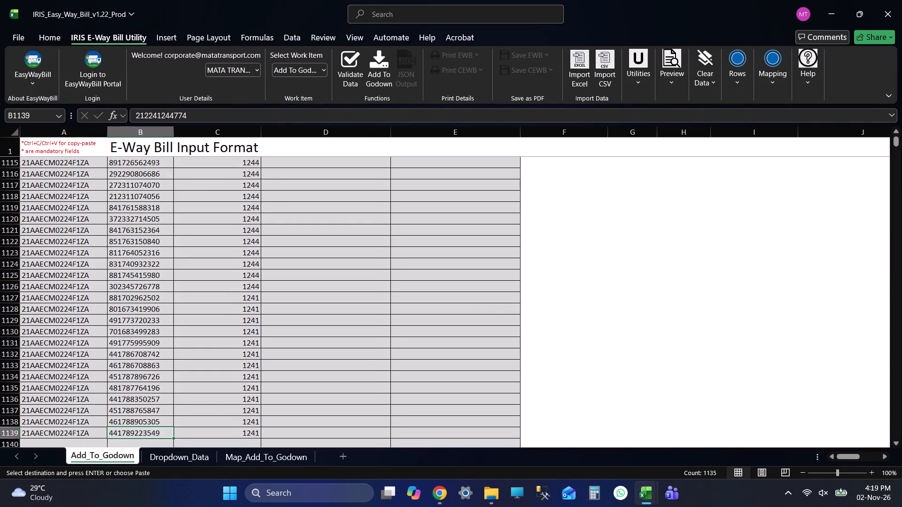
key(Down)
key(Down)
key(Down)
key(Down)
key(Down)
key(Down)
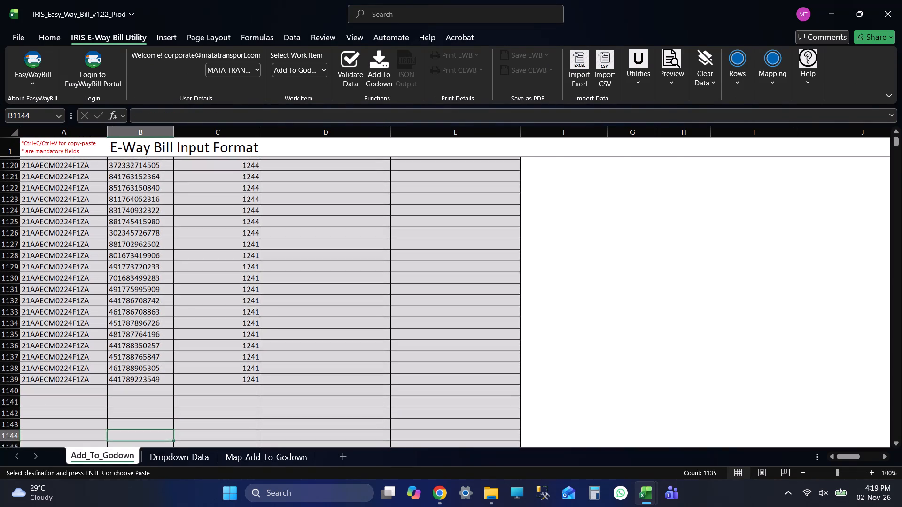
key(ctrl+Up)
key(alt+Tab)
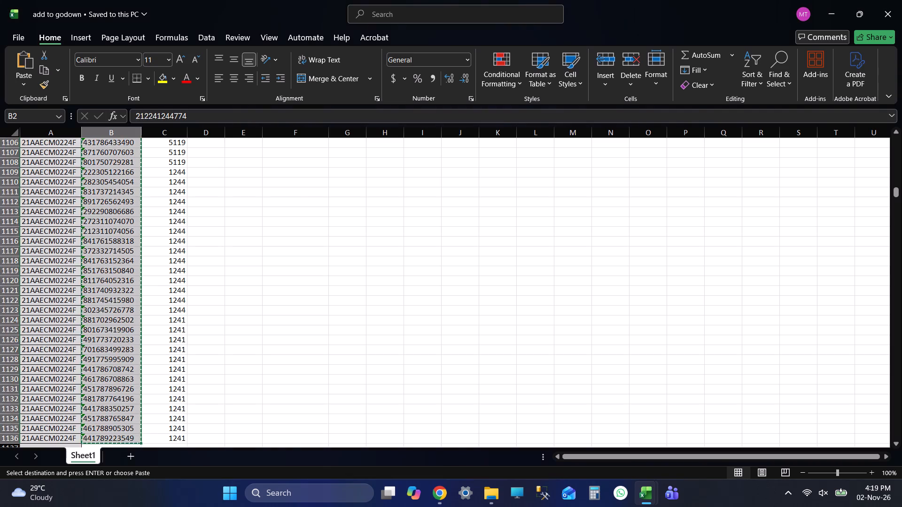
key(ctrl+Down)
key(Down)
key(Down)
key(Down)
key(Down)
key(ctrl+Up)
key(alt+Tab)
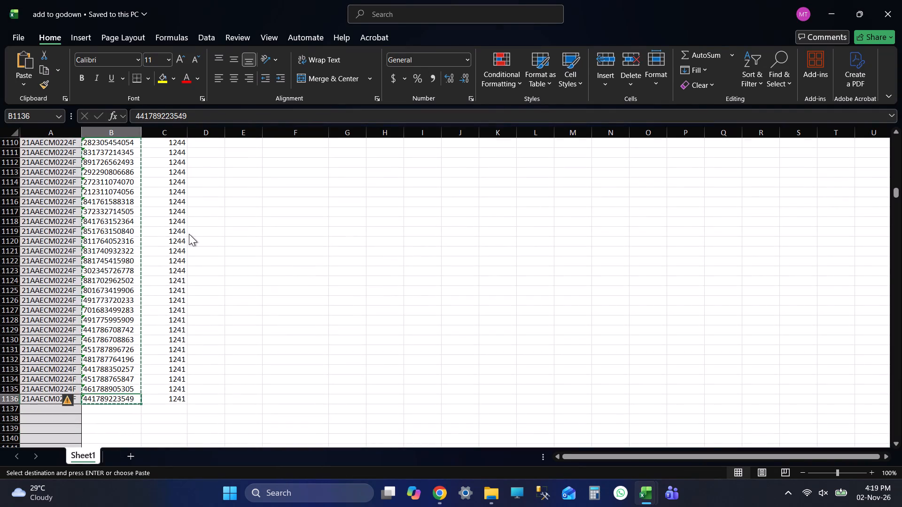
Examine the first and last rows of the pasted e-way bill numbers in the IRIS sheet.
key(ctrl+Up)
key(Down)
key(Down)
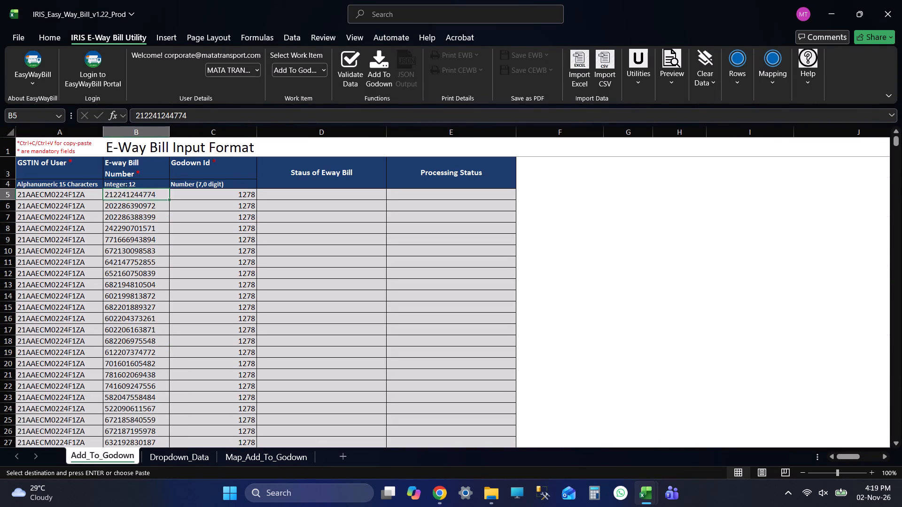
key(Down)
key(ctrl+Down)
key(Down)
key(Down)
key(Down)
key(Down)
key(Down)
key(Down)
key(ctrl+Up)
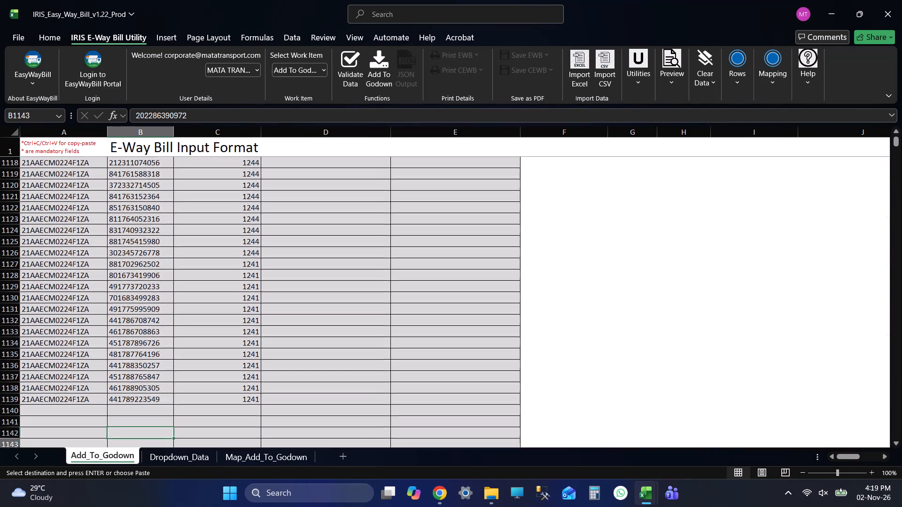
Close the add to godown workbook without keeping the copied data on the clipboard.
key(alt+Tab)
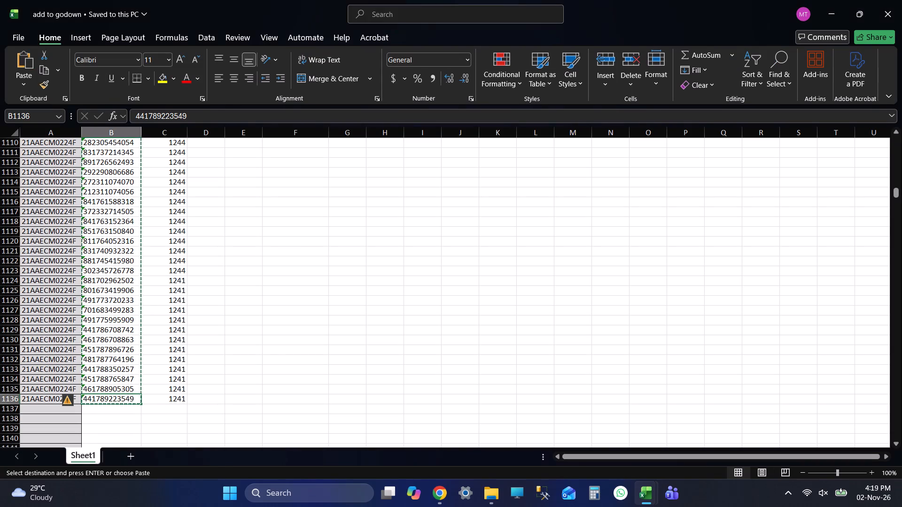
click(901, 0)
drag(478, 290, 483, 292)
drag(481, 298, 478, 305)
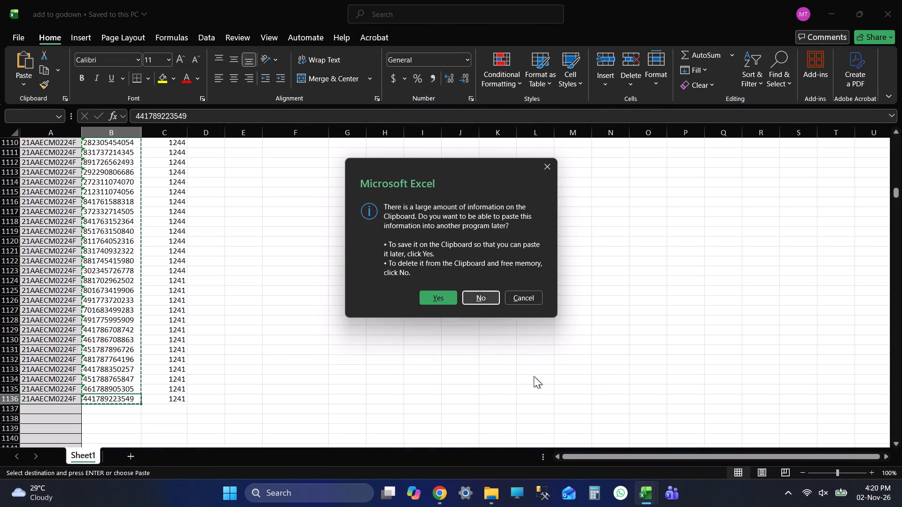
click(490, 295)
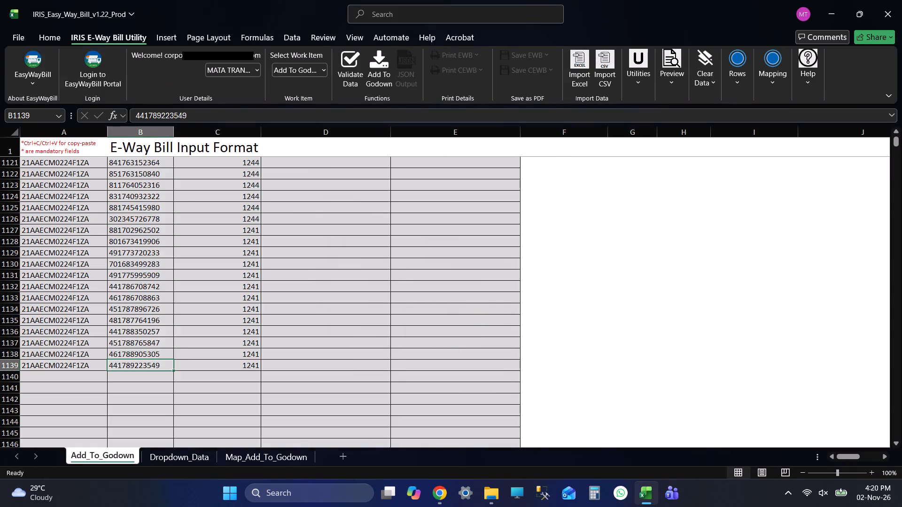
Examine both ends of the E-way Bill Number column in the IRIS sheet and return to its title row.
key(ctrl+Up)
key(Up)
key(Up)
key(Up)
key(Down)
key(Down)
key(Down)
key(Down)
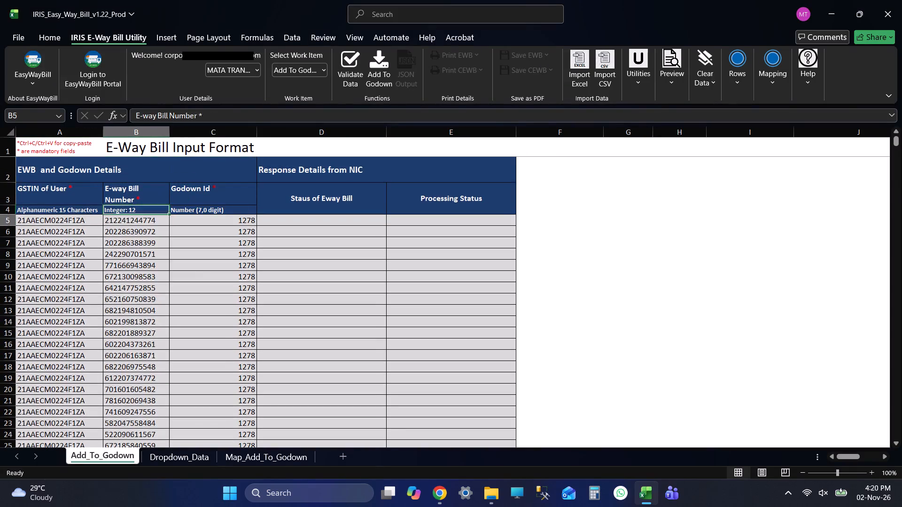
key(Down)
key(ctrl+Down)
key(ctrl+Up)
key(Up)
key(Up)
key(Up)
key(Up)
key(Up)
key(Up)
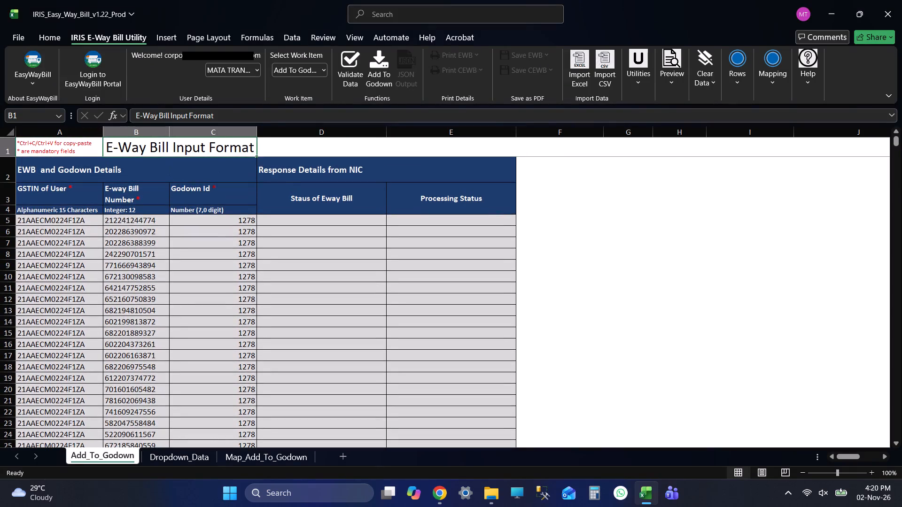
key(Up)
Run Add To Godown for the listed e-way bills, agree to proceed and dismiss the completion notice.
click(372, 78)
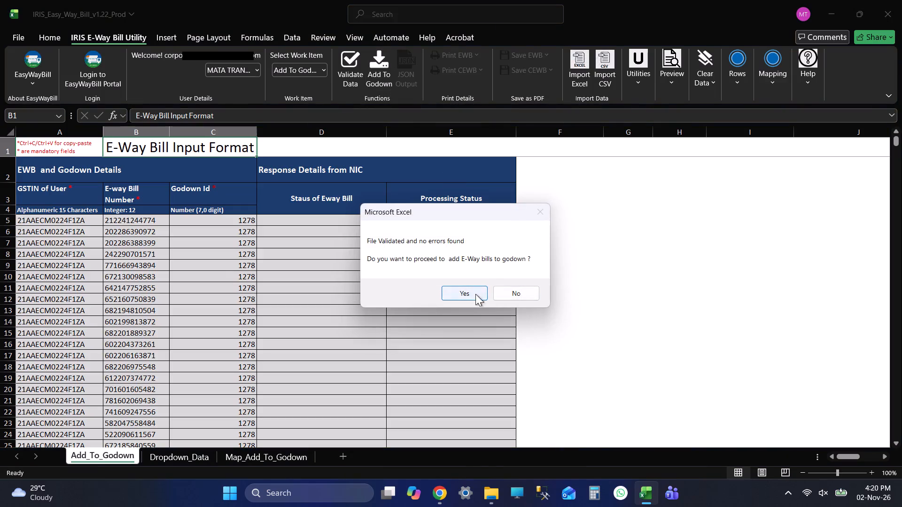
click(475, 294)
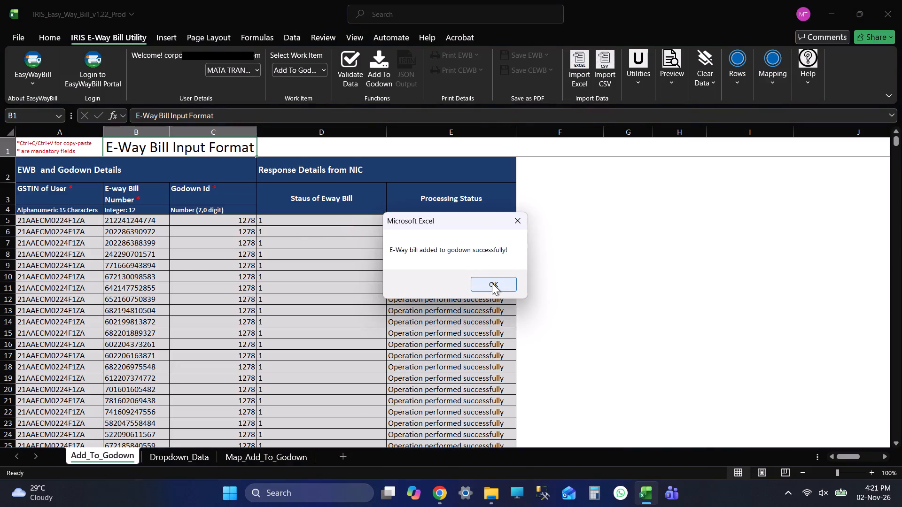
click(492, 283)
Examine the status and processing response from the first to the last e-way bill row, including the rows below.
click(162, 227)
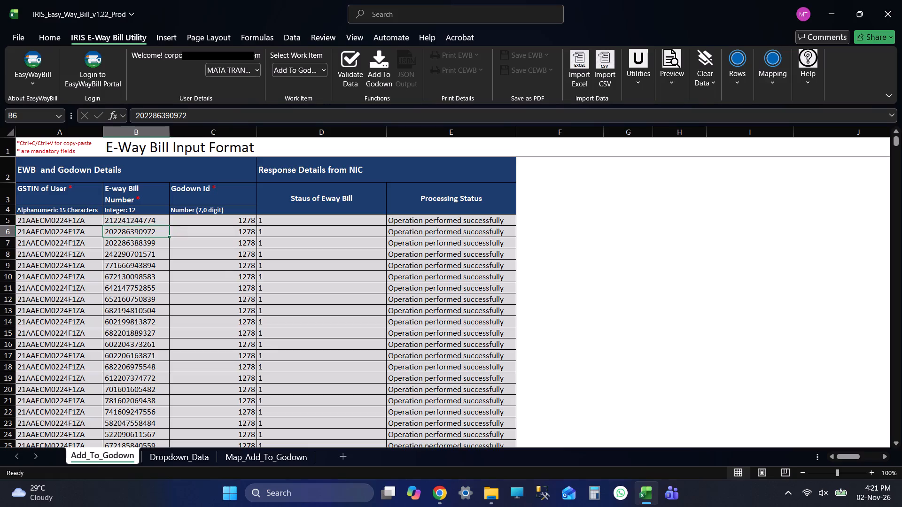
key(Up)
key(Up)
key(Up)
key(Up)
key(Up)
key(Up)
key(Up)
key(Up)
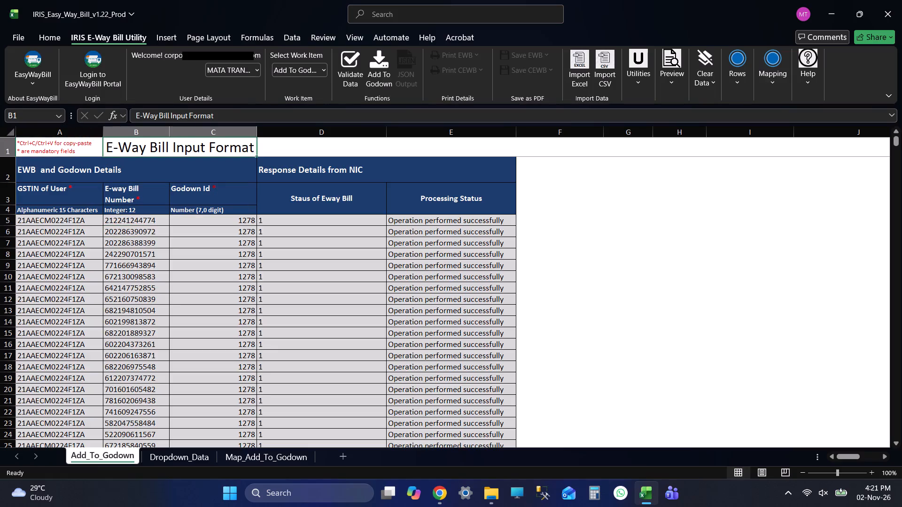
key(Up)
key(Up)
key(Up)
key(Down)
key(Down)
key(Down)
key(Down)
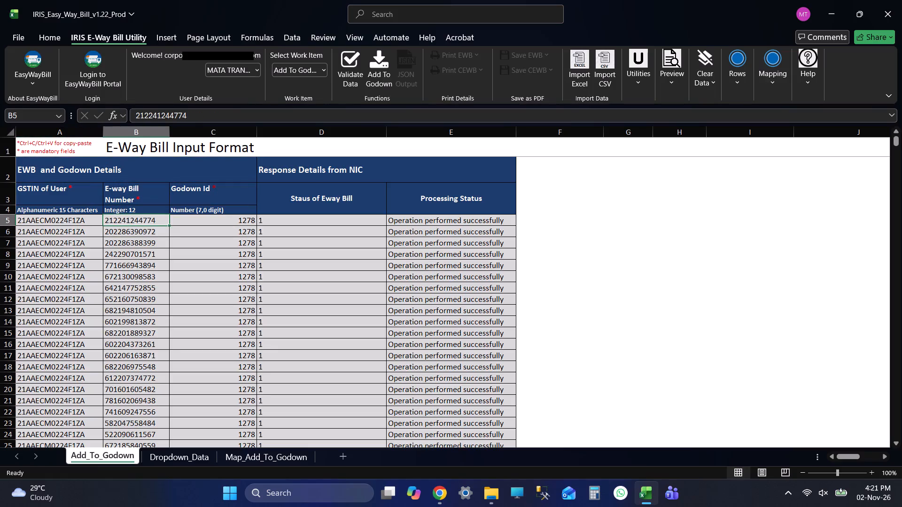
key(ctrl+Down)
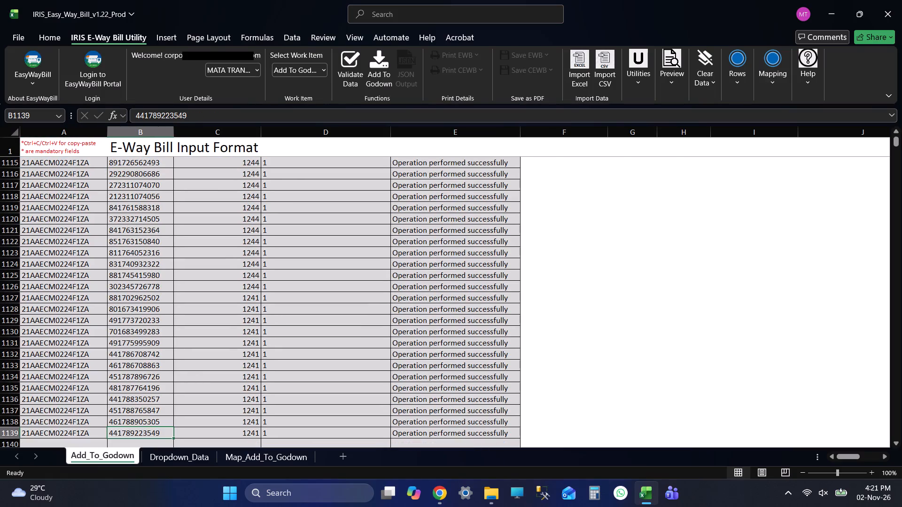
scroll(372, 373, down, 3)
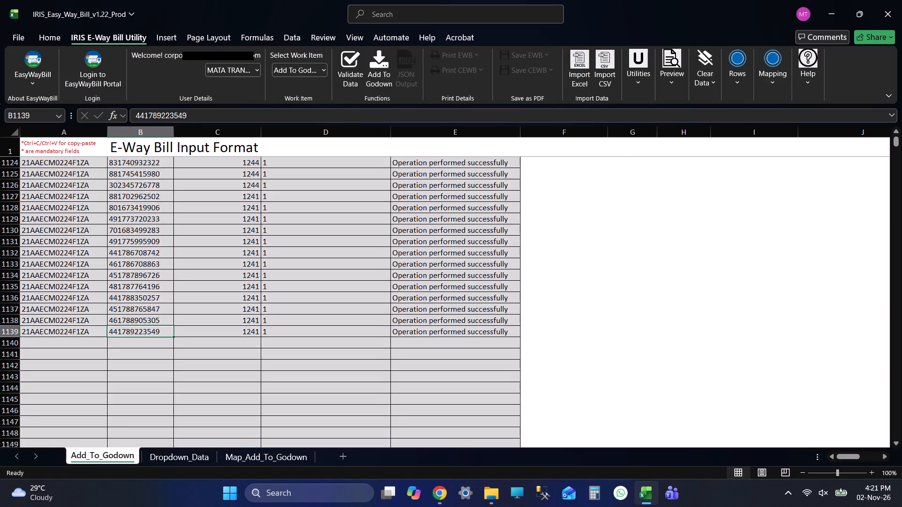
Copy the entire Add_To_Godown sheet with its responses into a new blank workbook, starting at A1.
click(10, 132)
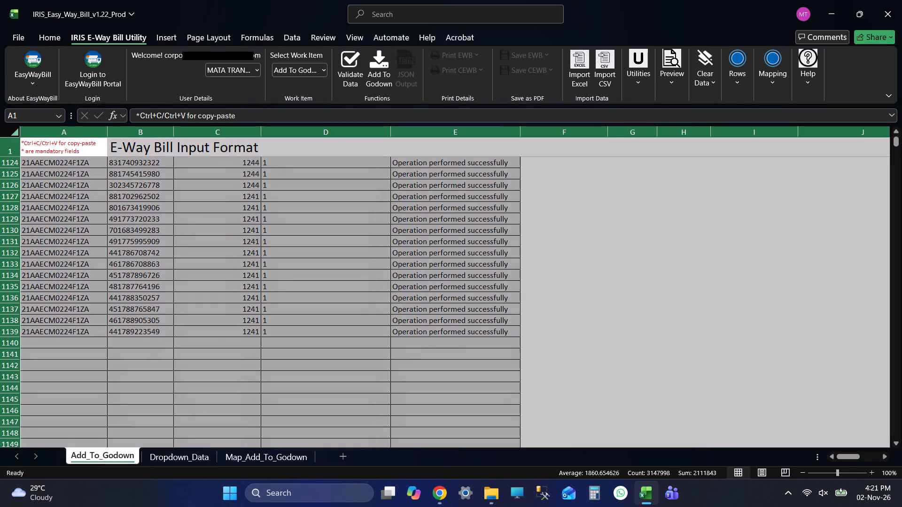
key(ctrl+c)
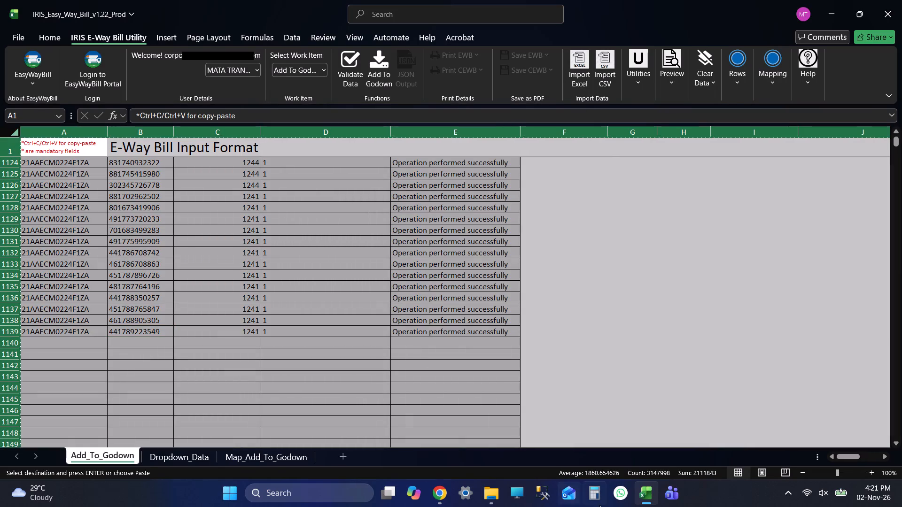
right_click(645, 490)
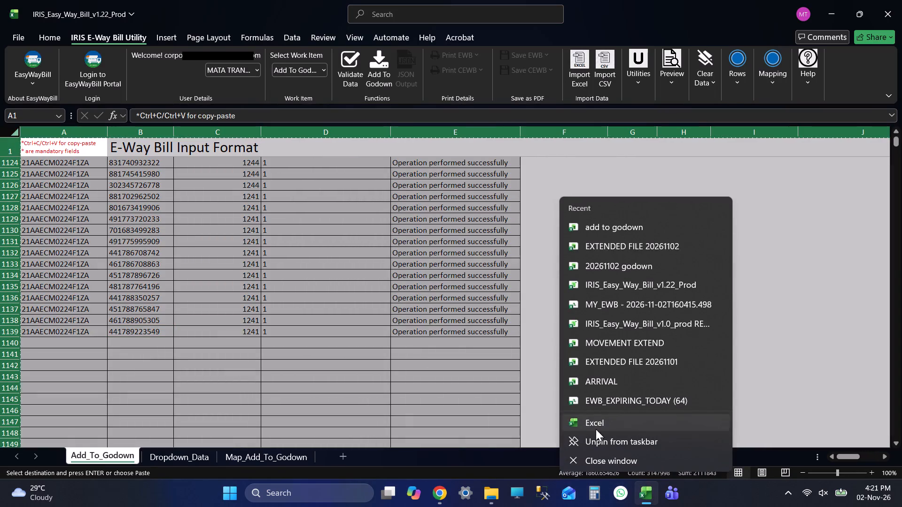
click(596, 422)
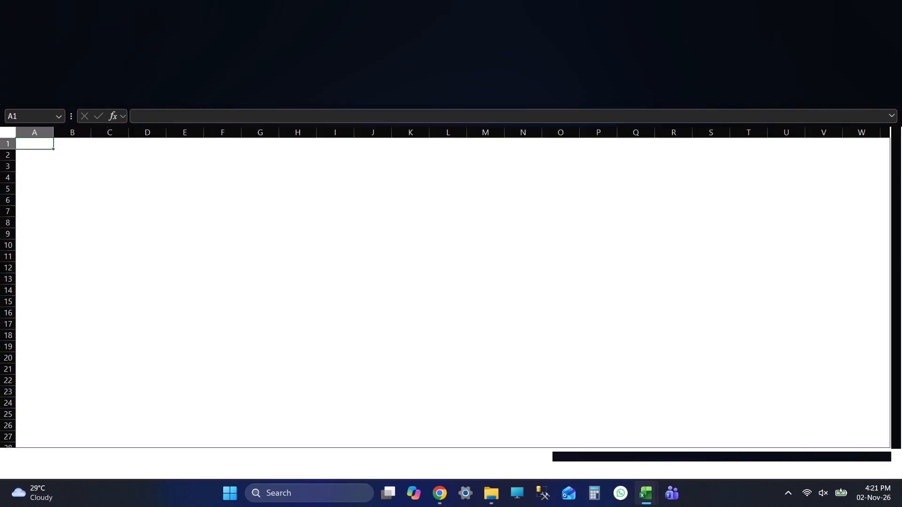
key(ctrl+v)
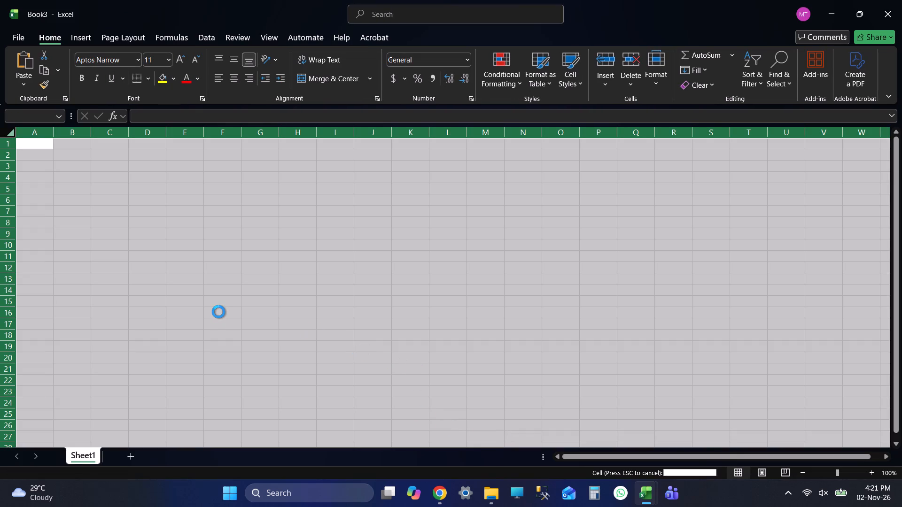
click(33, 142)
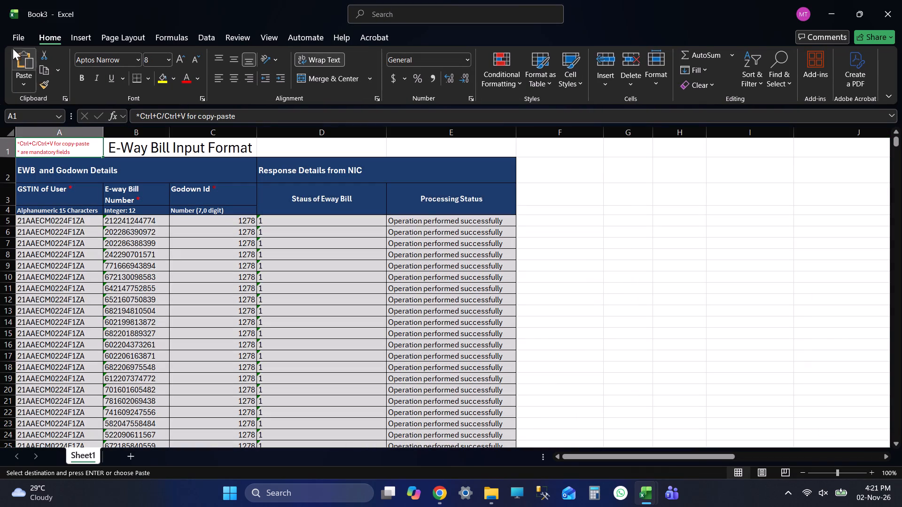
Save the new workbook as "20261102 godown 1" in the abhijit folder on New Volume (F:).
click(14, 42)
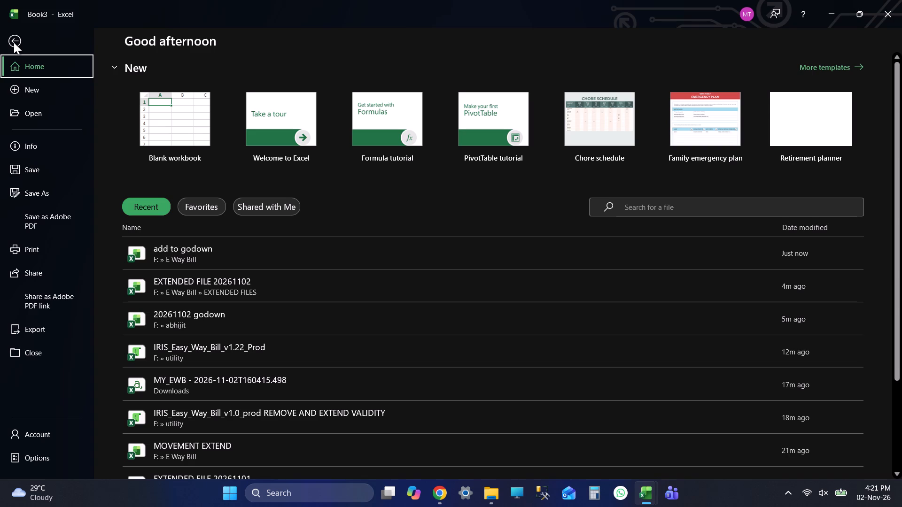
key(alt+Tab)
key(alt+Tab)
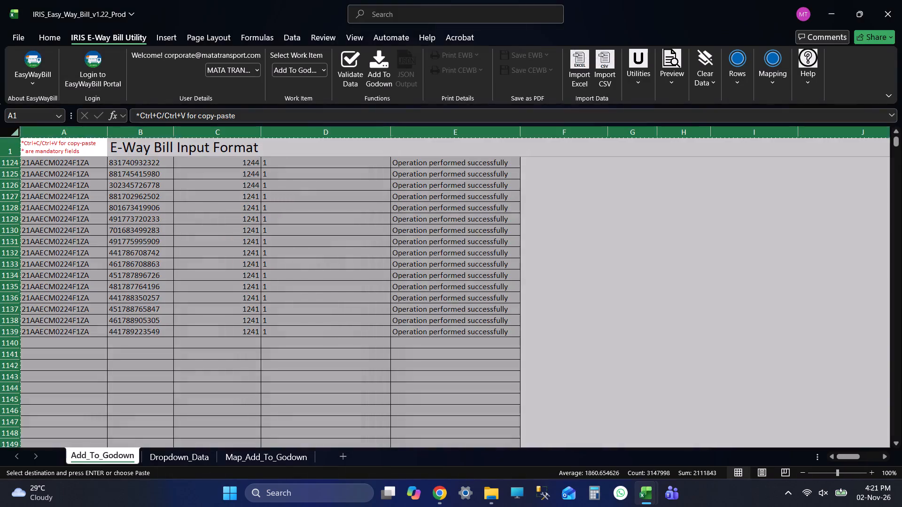
click(54, 195)
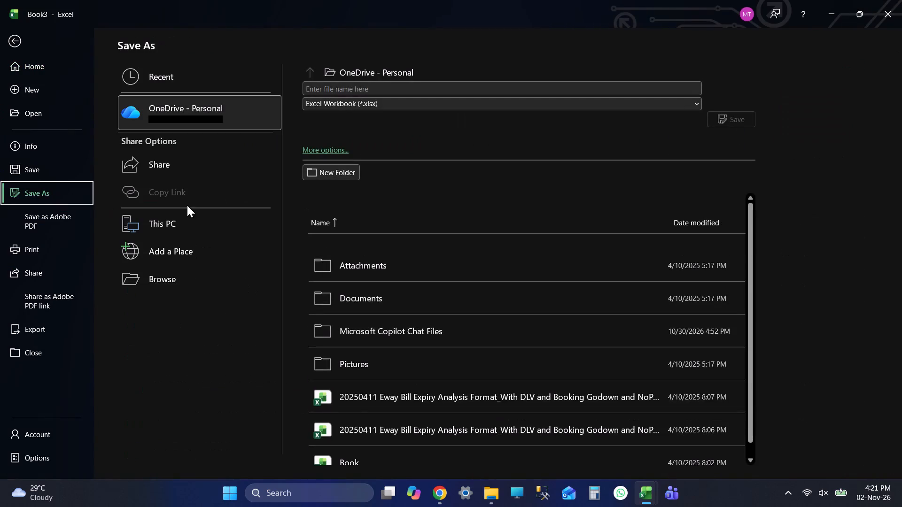
double_click(194, 222)
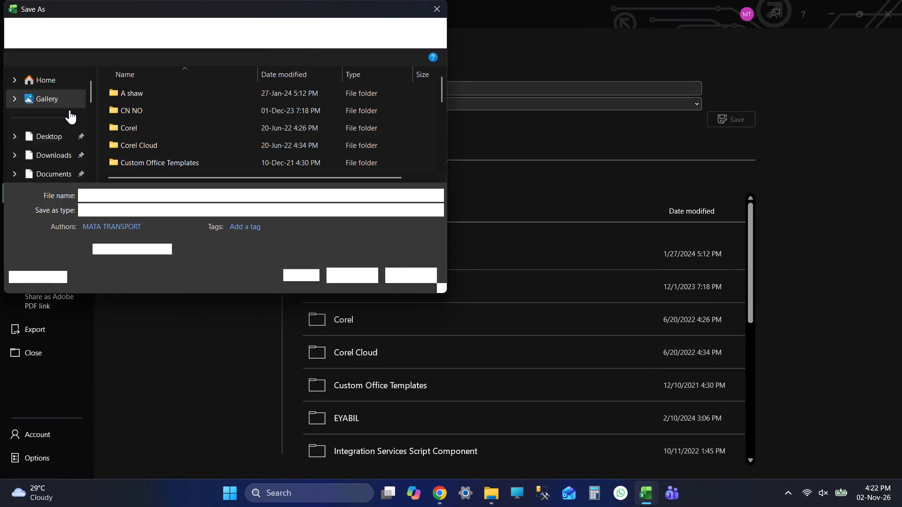
drag(90, 93, 88, 176)
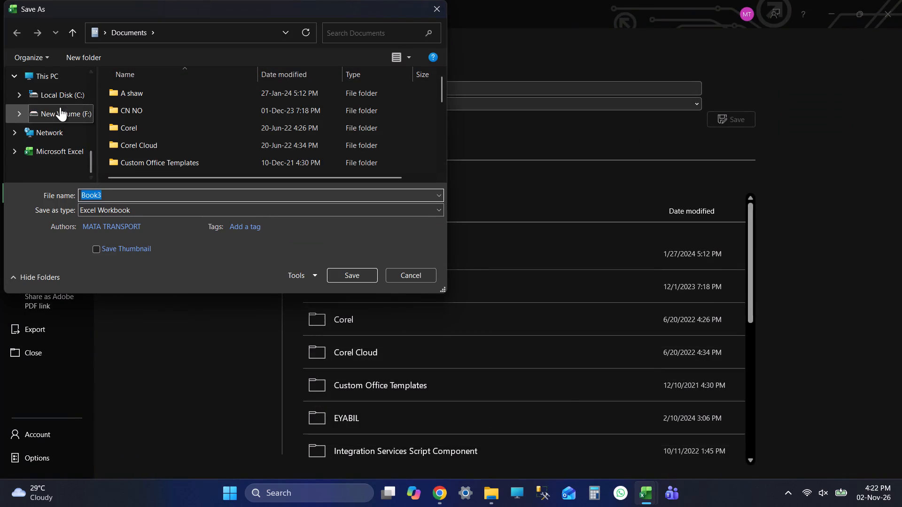
click(62, 108)
double_click(169, 129)
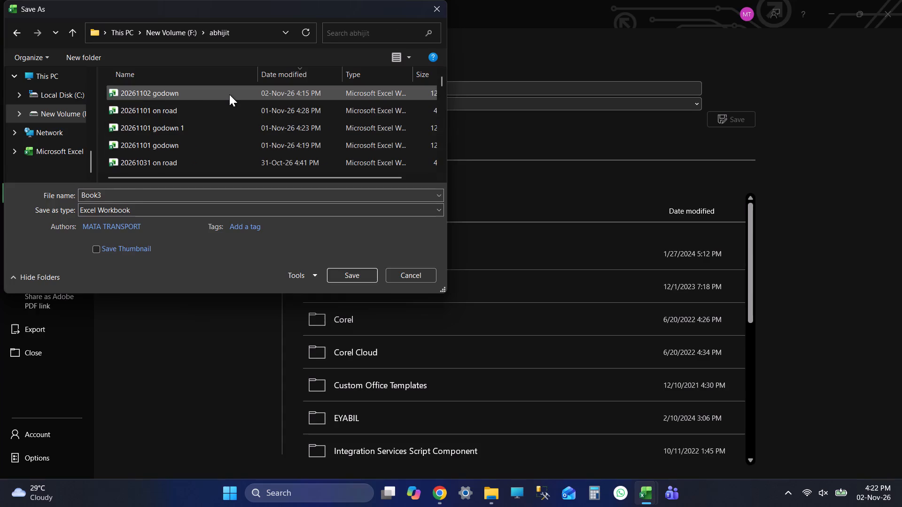
click(229, 94)
double_click(172, 188)
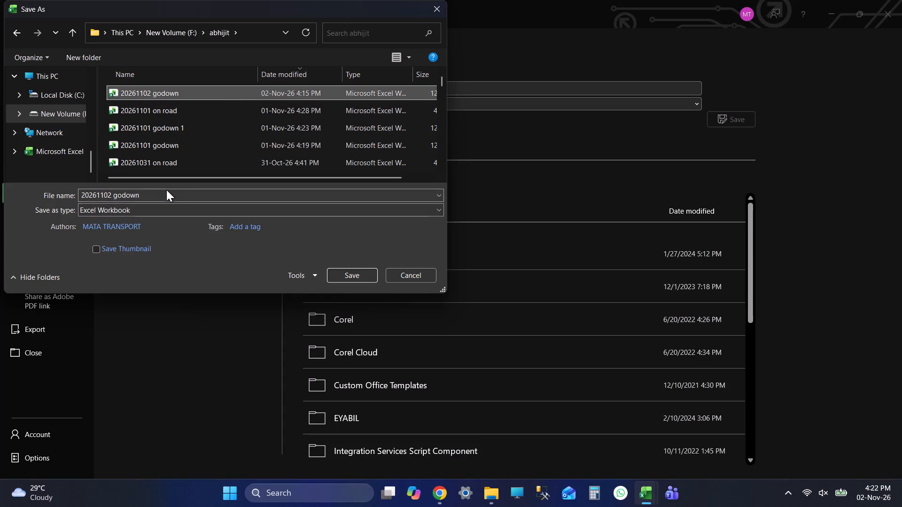
double_click(163, 198)
click(173, 195)
key(space)
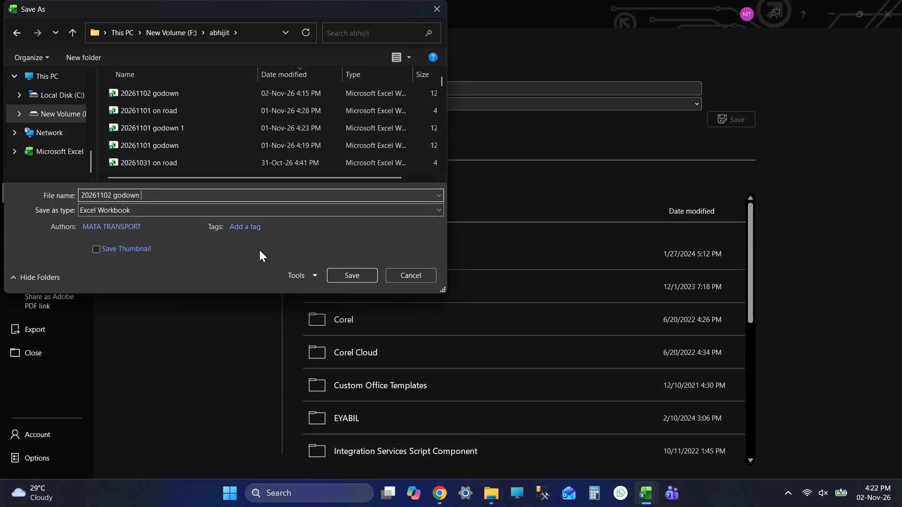
key(1)
click(359, 281)
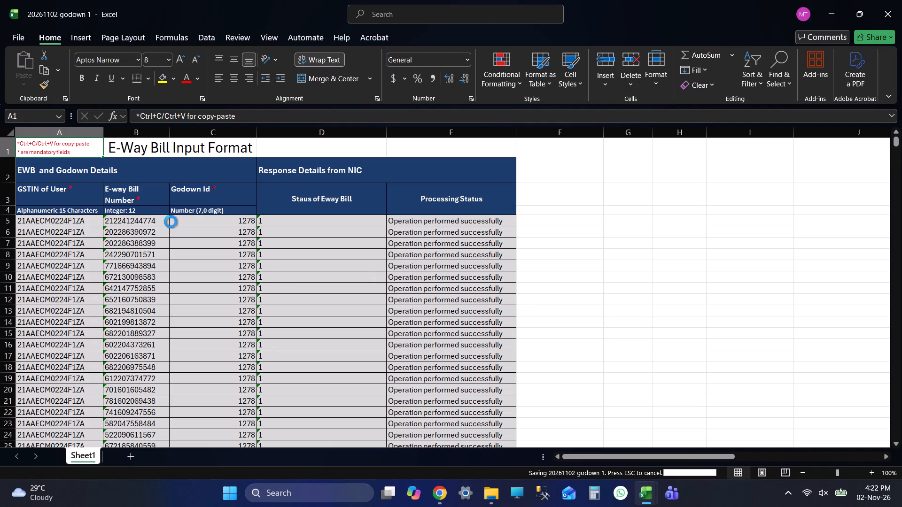
Check the last e-way bill row in the saved workbook and close that workbook.
click(152, 199)
key(Down)
key(Down)
key(Down)
key(ctrl+Down)
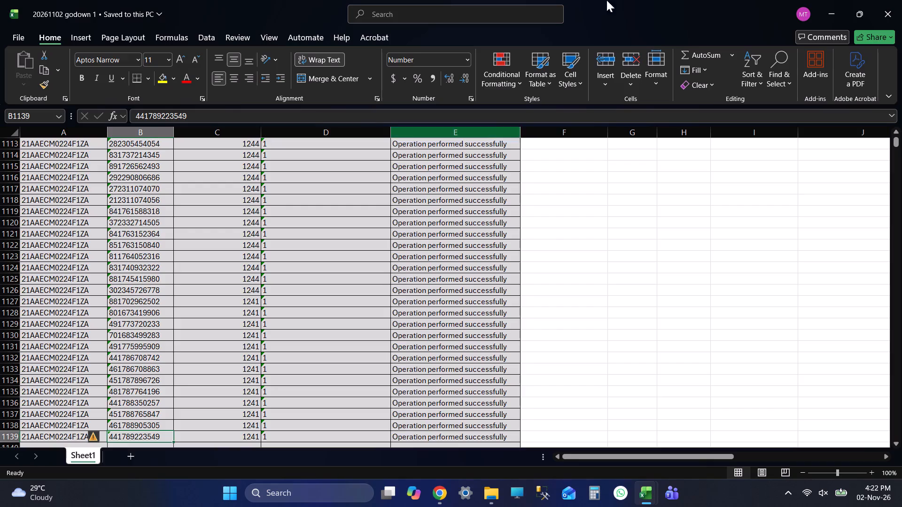
click(901, 0)
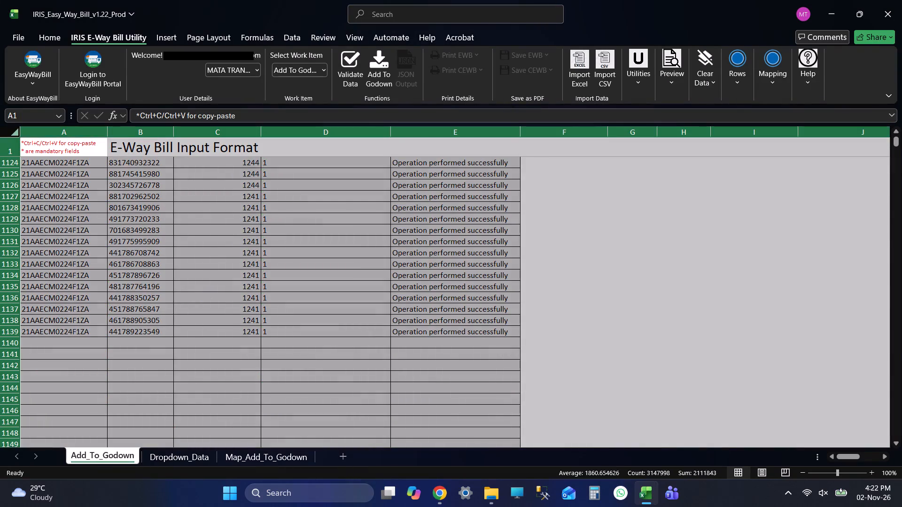
Examine the E-way Bill Number column in the IRIS Add_To_Godown sheet from its title row to the last entry.
click(111, 327)
key(ctrl+Up)
key(Up)
key(Up)
key(Up)
key(Up)
key(Up)
key(Up)
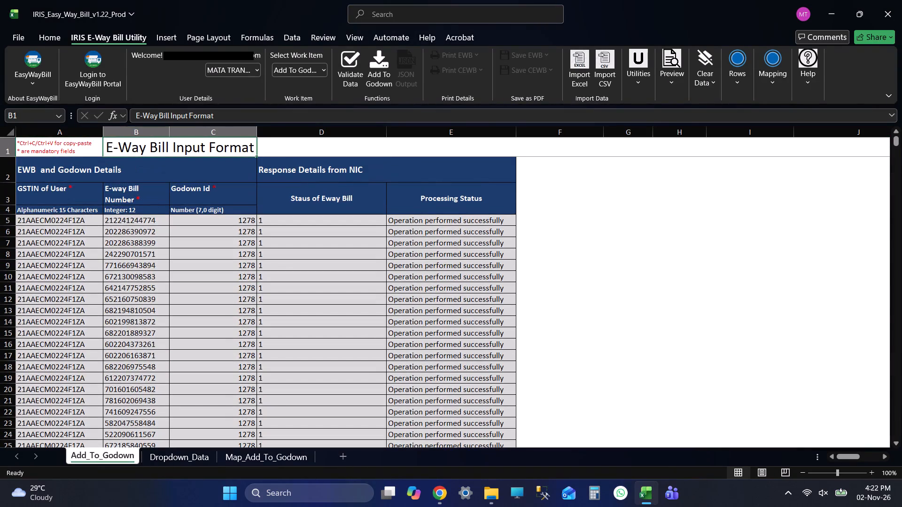
key(Up)
key(Up)
key(Up)
key(Up)
key(Up)
key(Up)
key(Up)
key(Up)
key(Up)
key(Up)
key(Up)
key(Up)
key(Up)
key(Up)
key(Up)
key(Up)
key(Up)
key(Up)
key(Up)
key(Down)
key(Down)
key(Down)
key(Down)
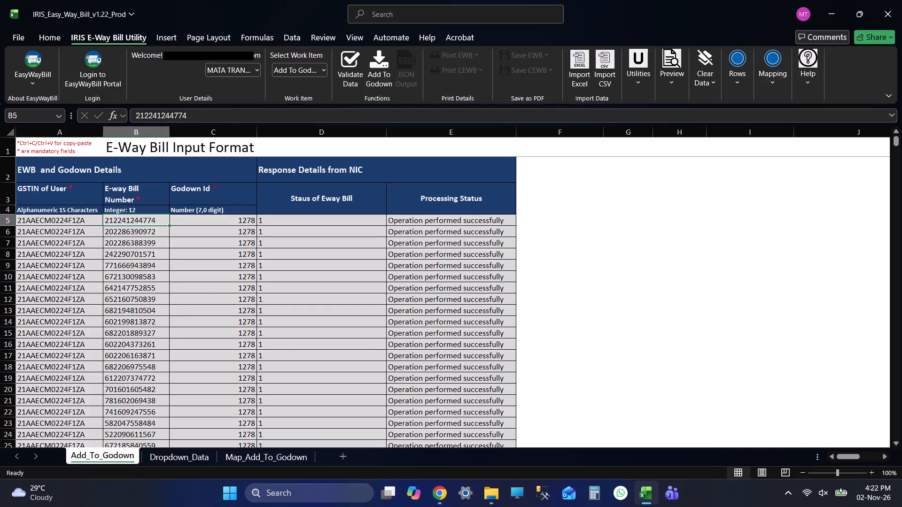
key(ctrl+Down)
scroll(342, 292, down, 3)
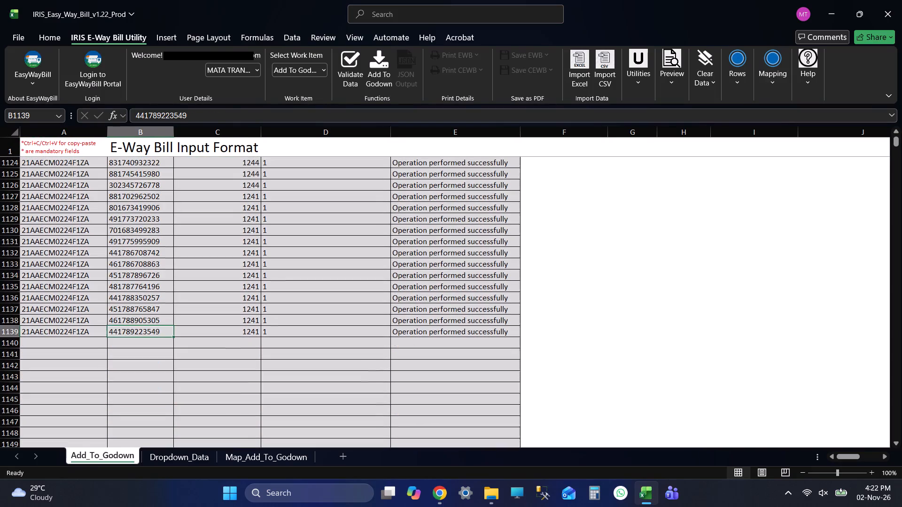
Save the IRIS_Easy_Way_Bill_v1.22_Prod workbook.
key(ctrl+s)
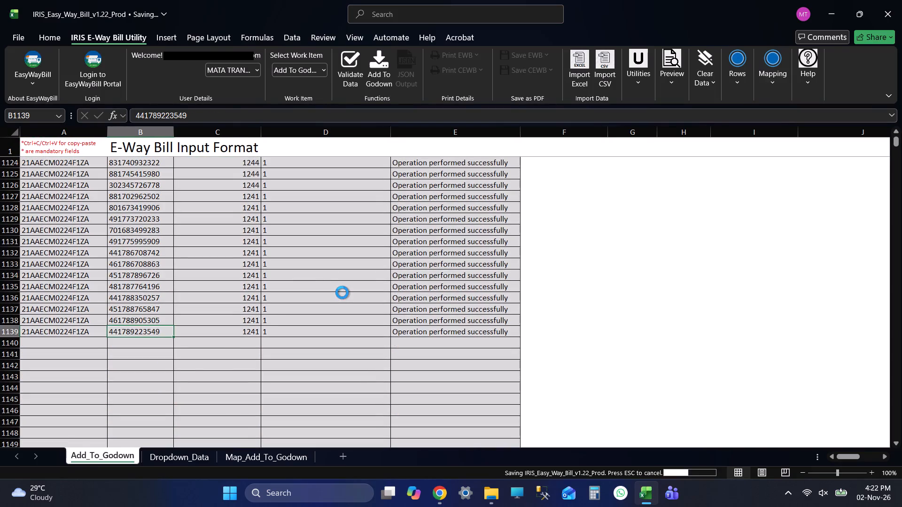
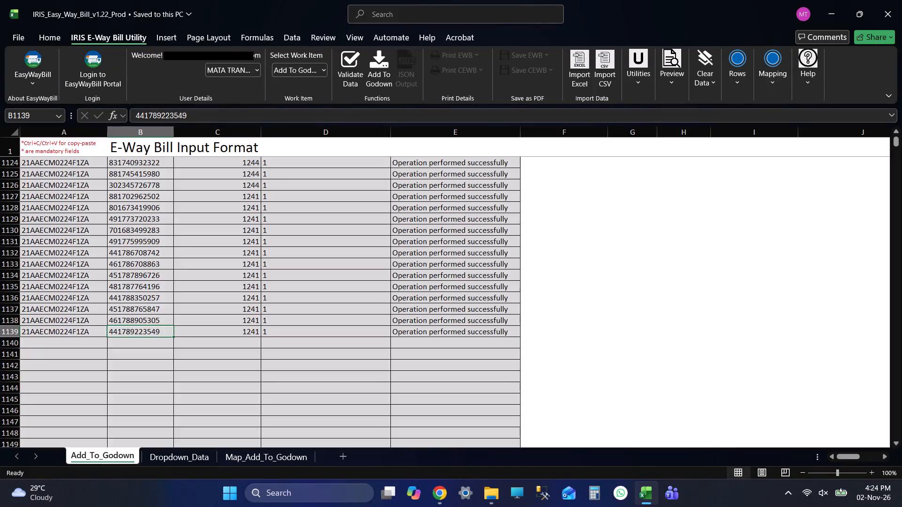
Examine the E-way Bill Number column of the Add_To_Godown sheet from its title row down to the last entry.
click(169, 254)
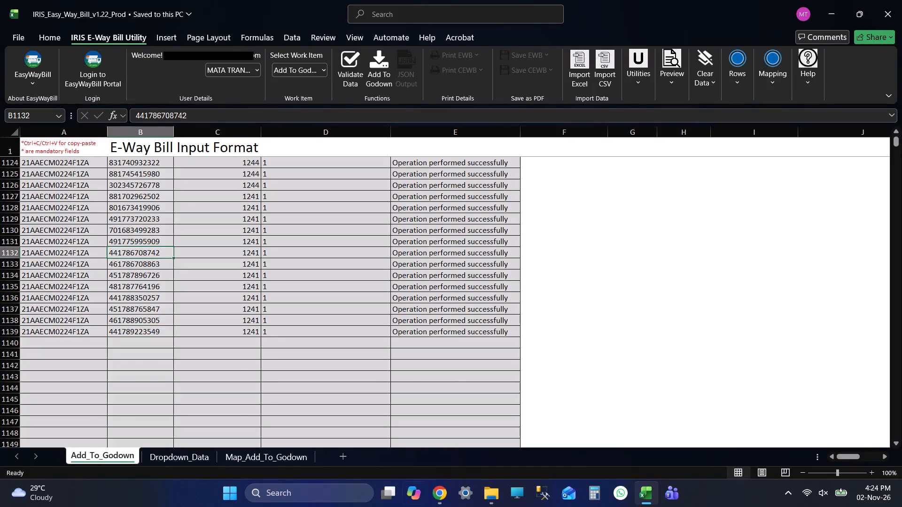
key(ctrl+Up)
key(Up)
key(Up)
key(Up)
key(Up)
key(Up)
key(Up)
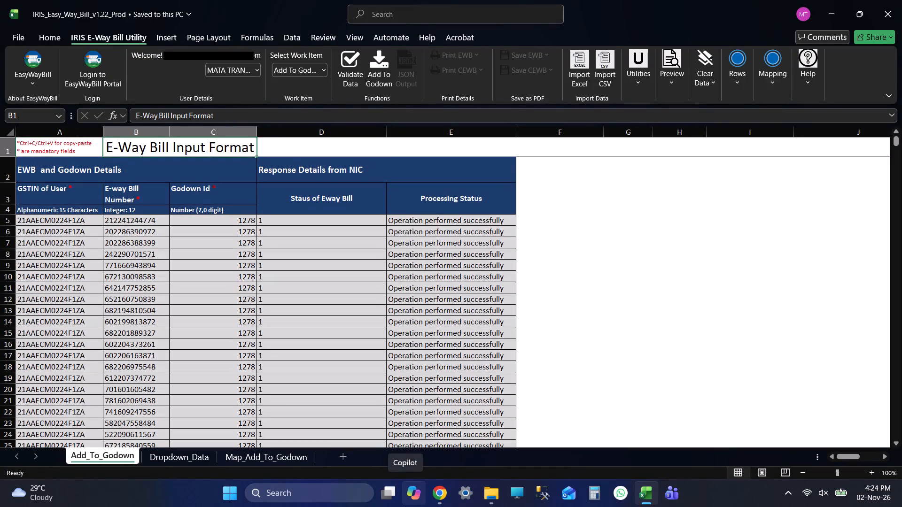
key(Up)
key(Up)
key(Up)
key(Down)
key(Down)
key(Down)
key(Down)
key(Down)
key(ctrl+Down)
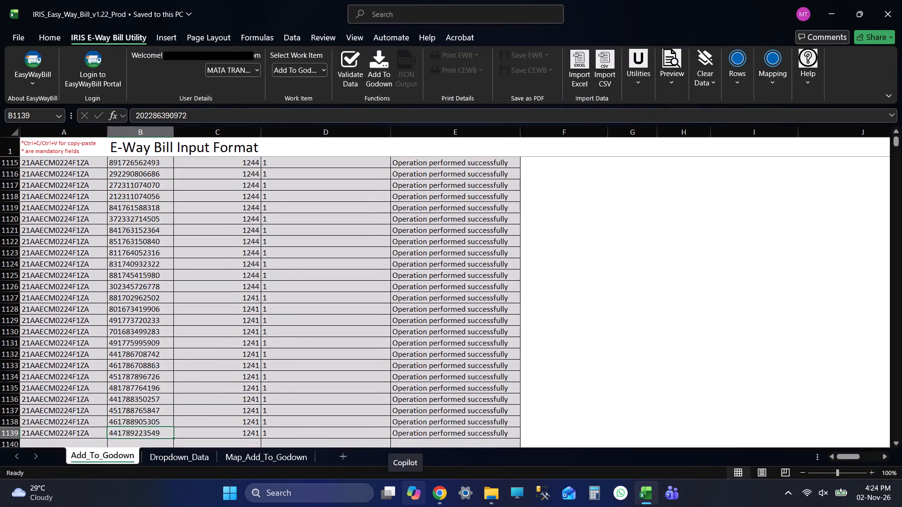
Save the IRIS_Easy_Way_Bill_v1.22_Prod workbook and close it.
key(ctrl+s)
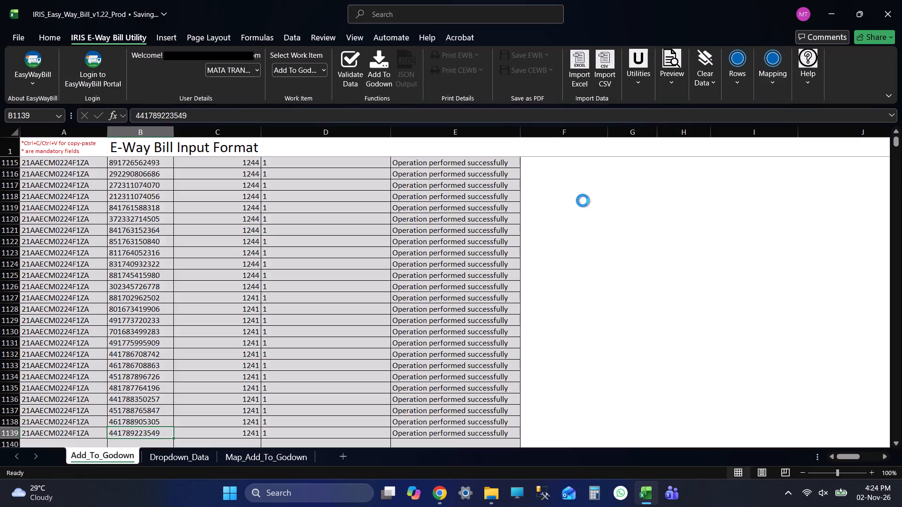
click(899, 5)
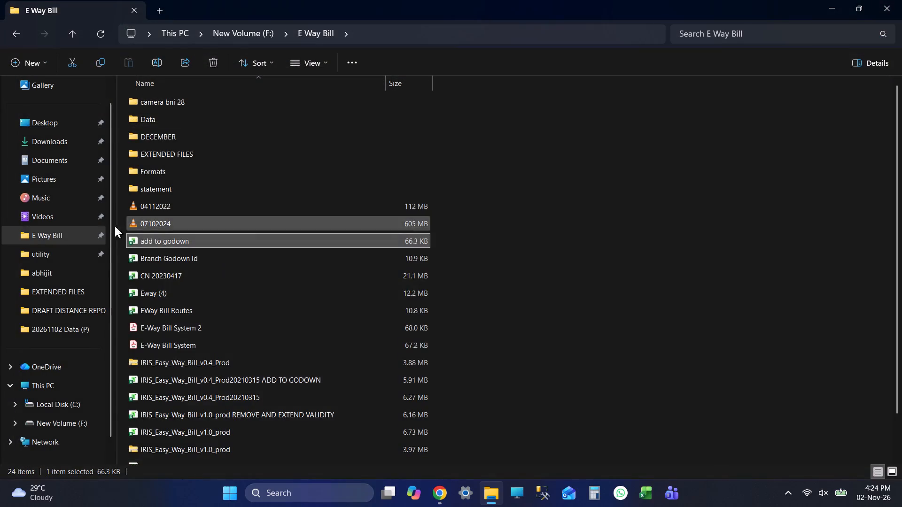
Open the workbook IRIS_Easy_Way_Bill_v1.0_prod REMOVE AND EXTEND VALIDITY from the utility folder on New Volume (F:).
scroll(190, 147, up, 4)
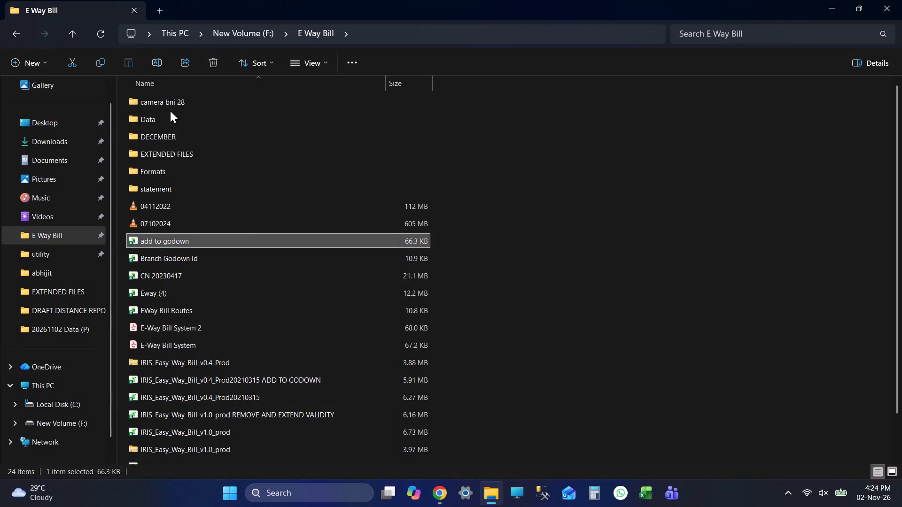
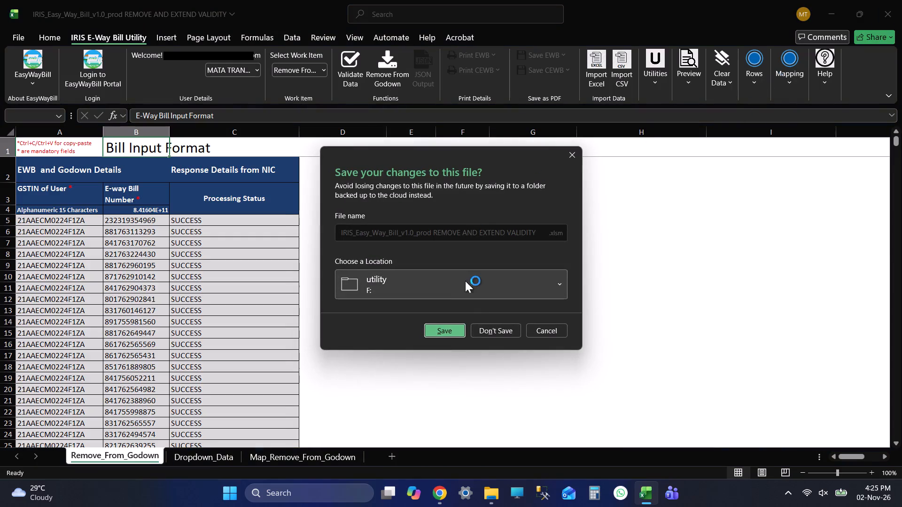
Close the IRIS_Easy_Way_Bill_v1.0_prod REMOVE AND EXTEND VALIDITY workbook without saving its changes.
click(472, 338)
click(491, 331)
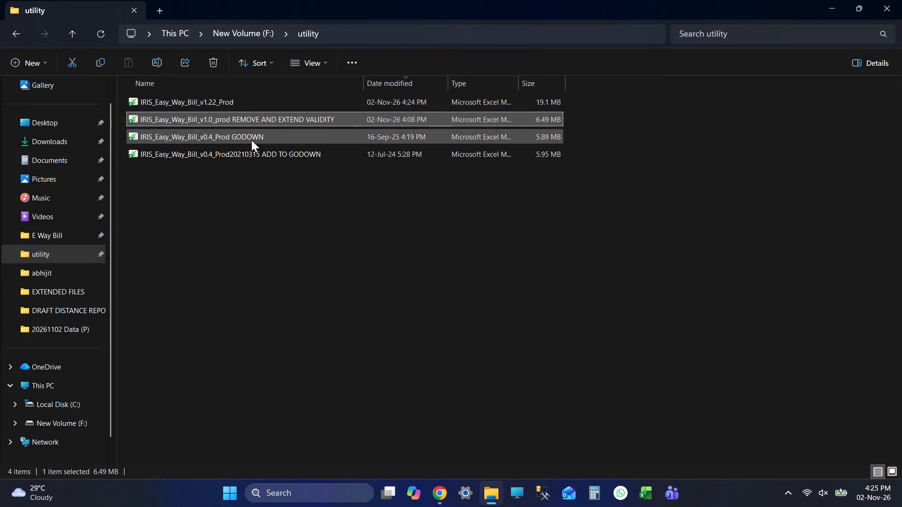
Open the workbook IRIS_Easy_Way_Bill_v1.22_Prod from the utility folder on New Volume (F:).
double_click(245, 95)
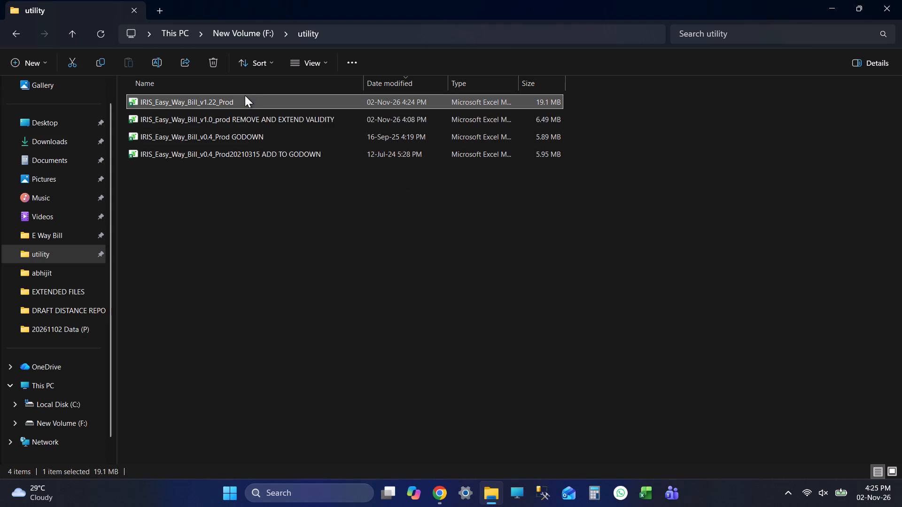
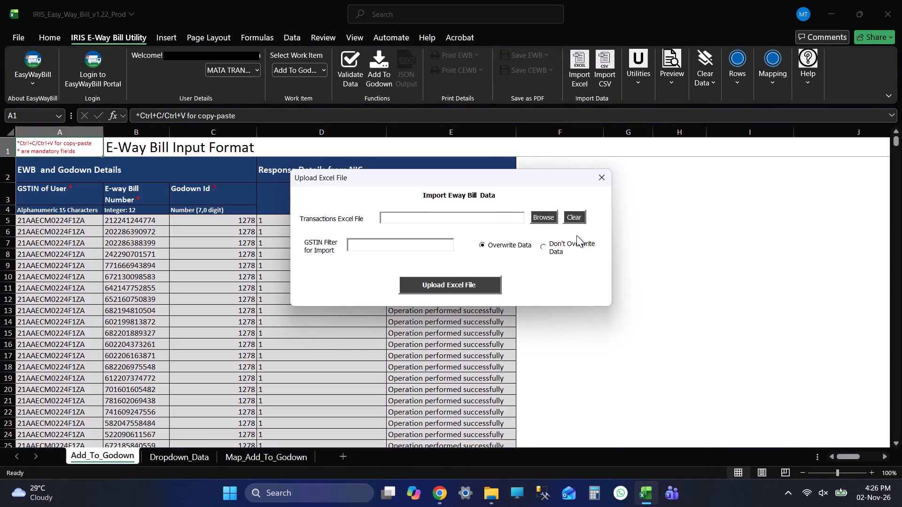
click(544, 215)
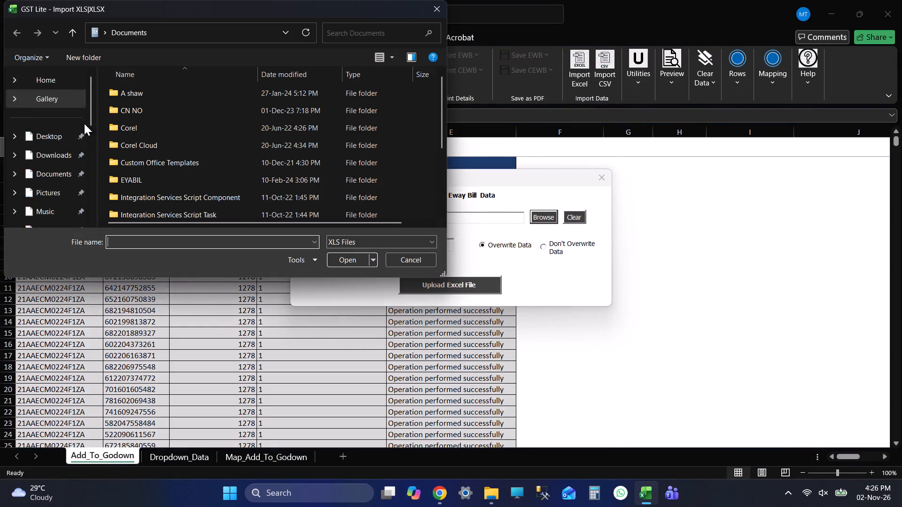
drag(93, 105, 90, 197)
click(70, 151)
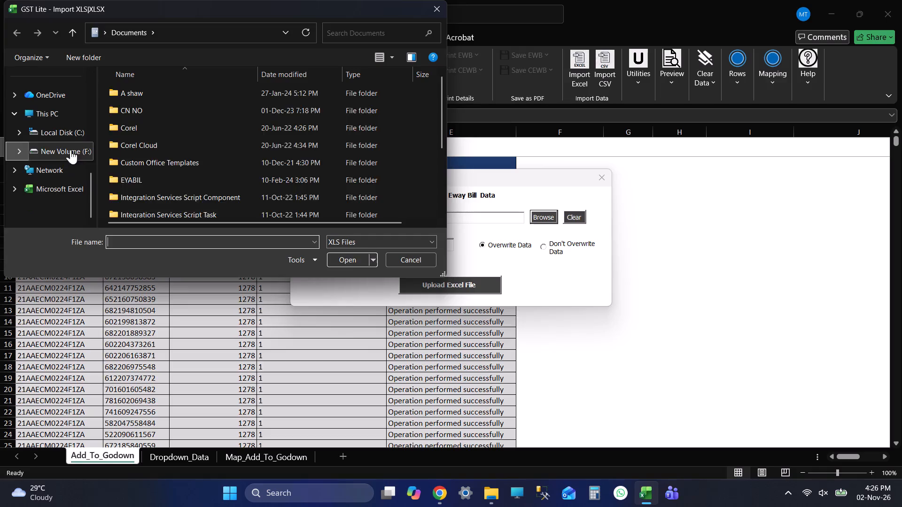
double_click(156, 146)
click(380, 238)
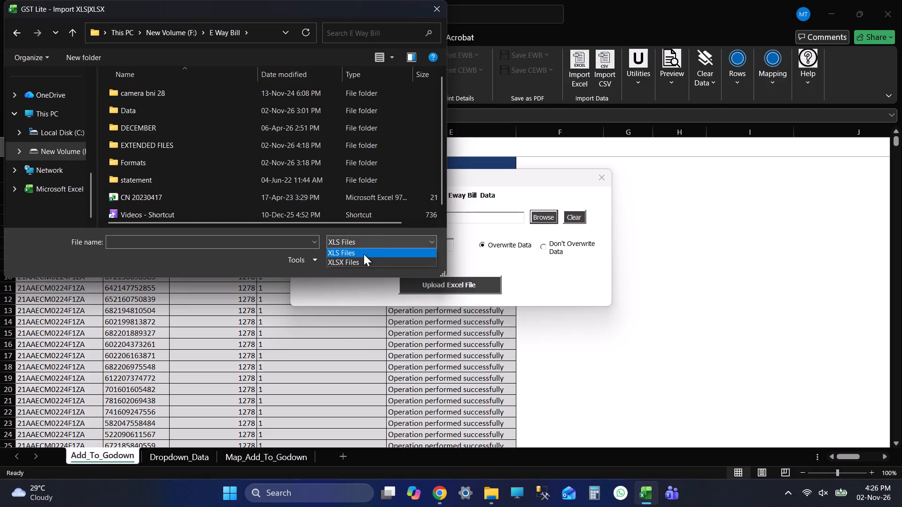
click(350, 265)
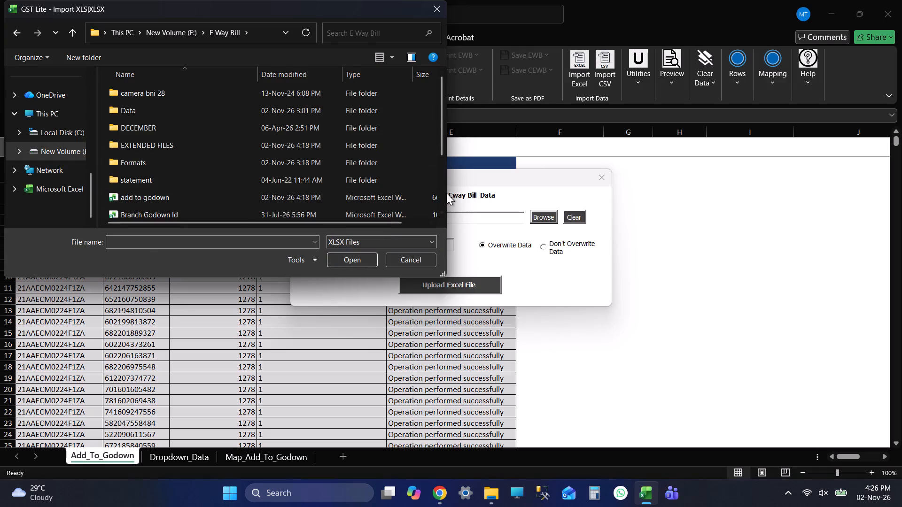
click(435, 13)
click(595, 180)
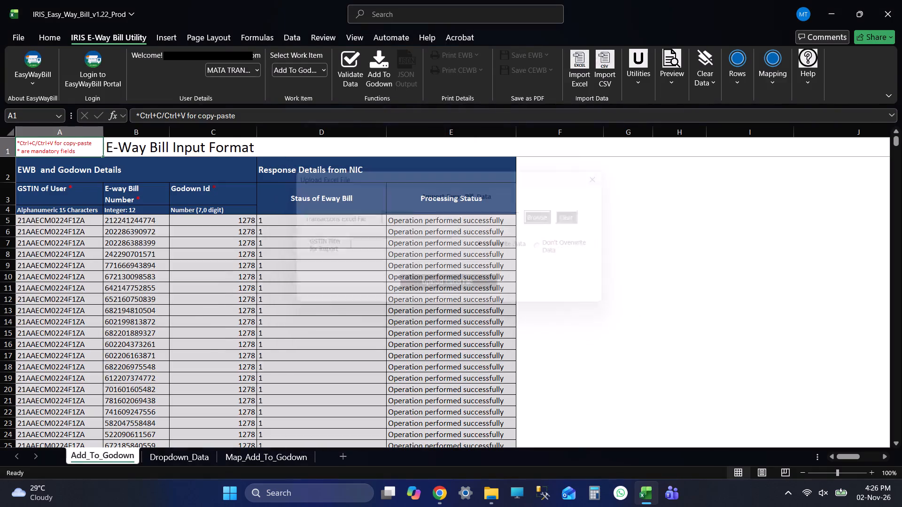
Switch the utility's work item from Add To Godown to Extend Validity.
click(137, 282)
key(ctrl+Down)
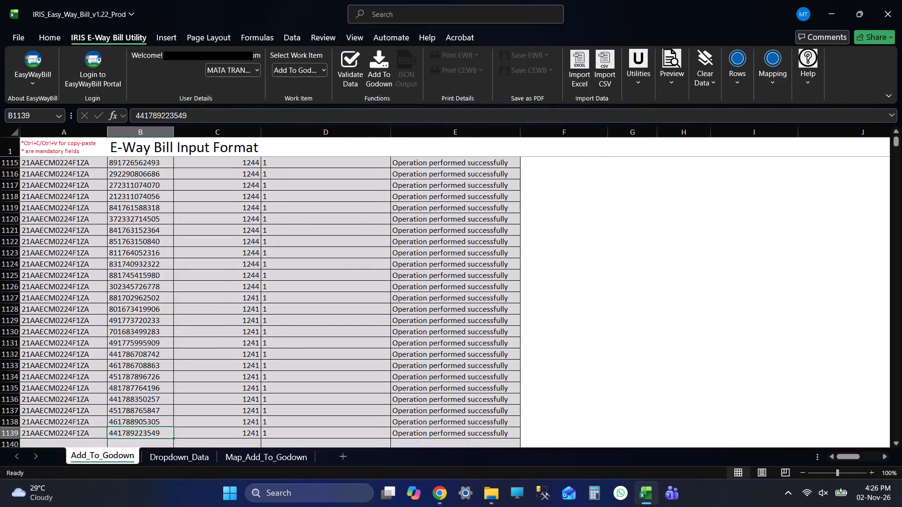
click(301, 72)
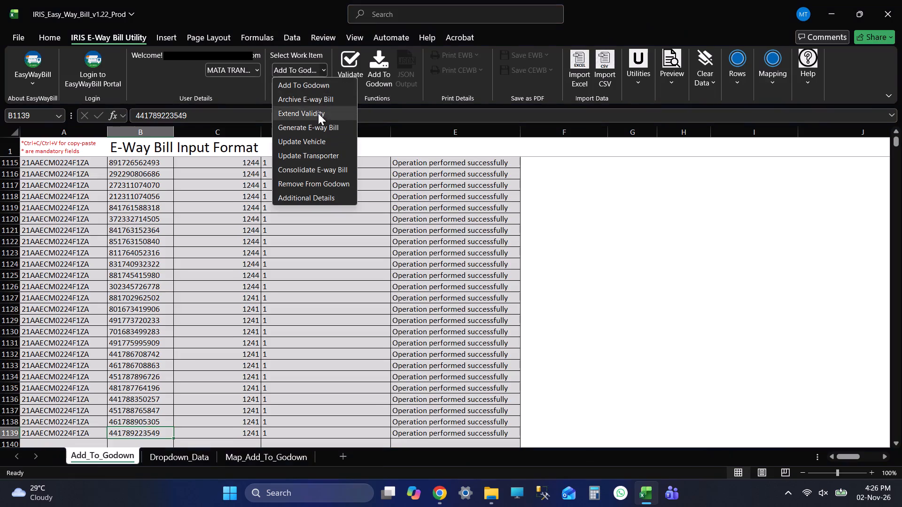
click(309, 109)
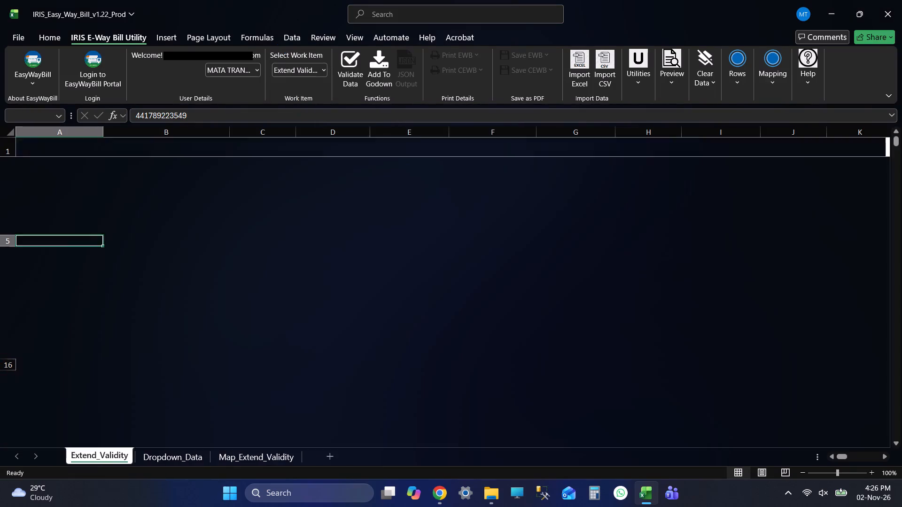
click(73, 145)
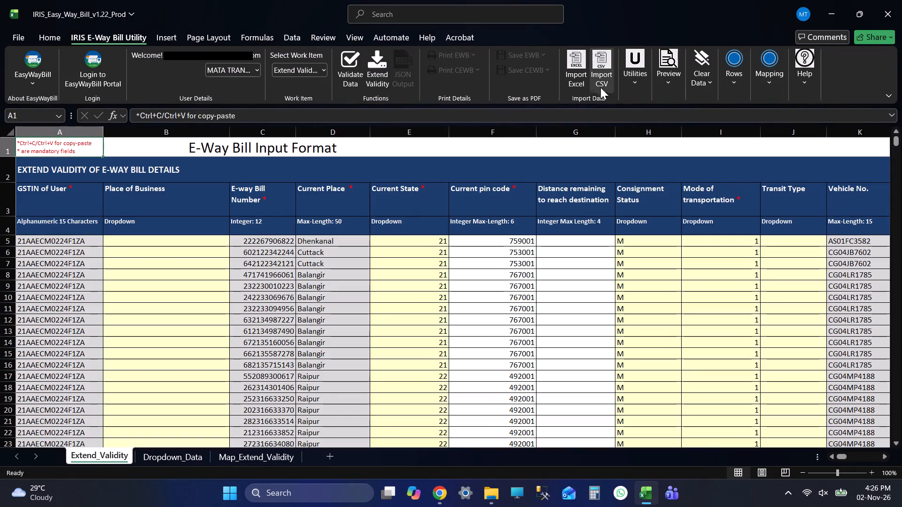
Import the MOVEMENT EXTEND workbook from the E Way Bill folder into the Extend_Validity sheet, overwriting the existing data.
click(575, 74)
click(530, 214)
click(557, 214)
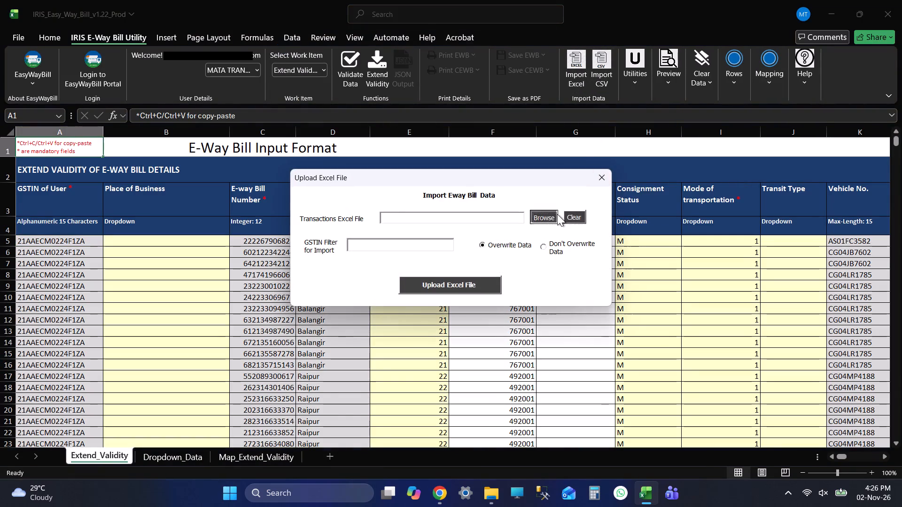
click(69, 185)
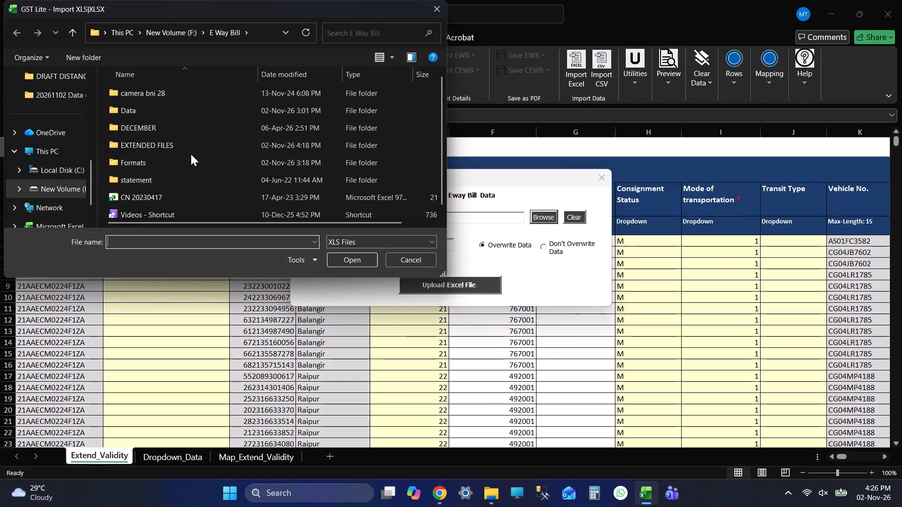
click(394, 246)
click(363, 267)
scroll(350, 172, down, 6)
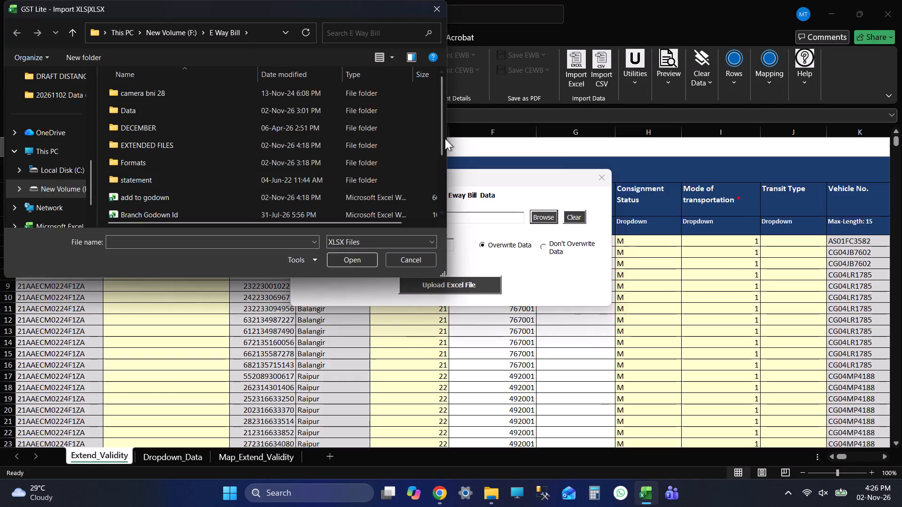
drag(441, 126, 420, 207)
click(225, 174)
click(345, 255)
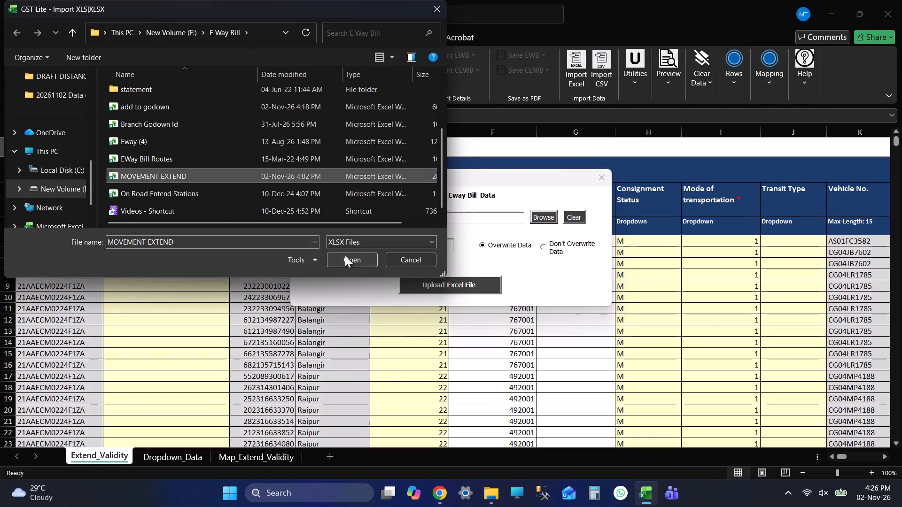
click(429, 292)
click(427, 288)
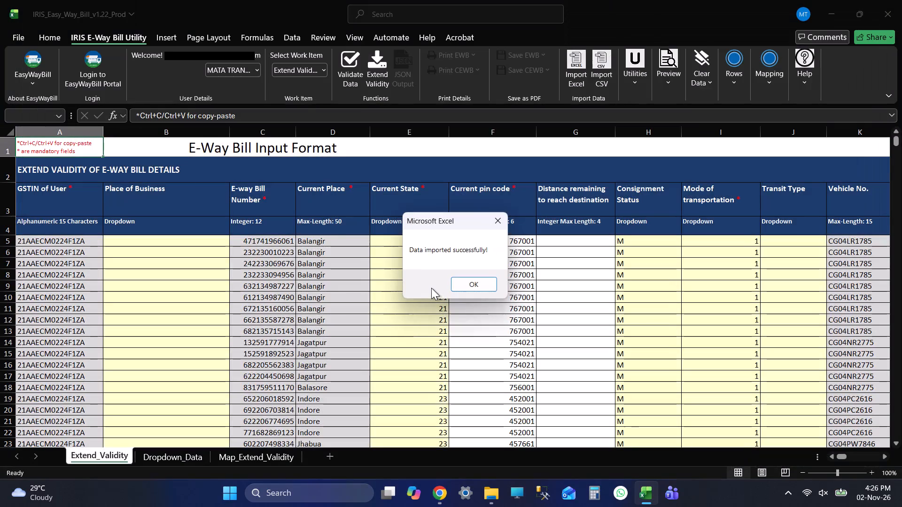
click(476, 282)
Check the imported e-way bill rows down to the last entry and across that row to the response columns.
click(262, 201)
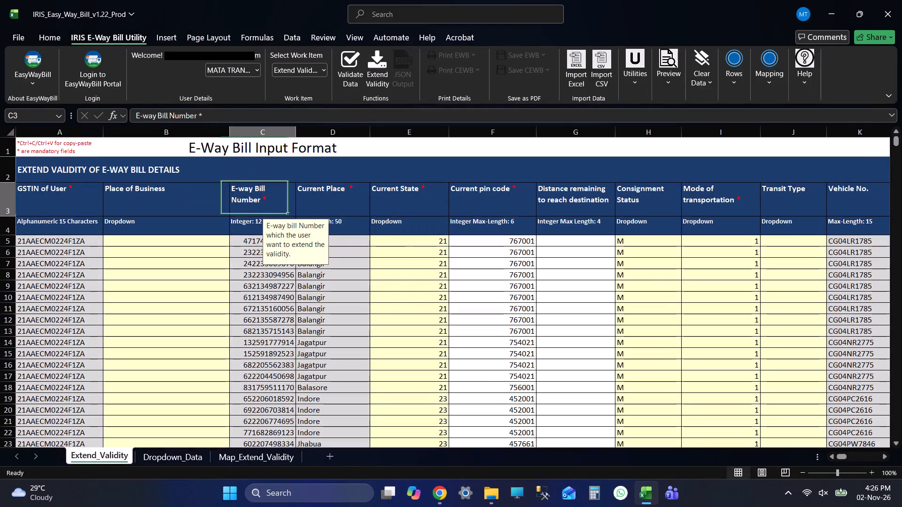
key(Down)
key(Down)
key(Down)
key(ctrl+Down)
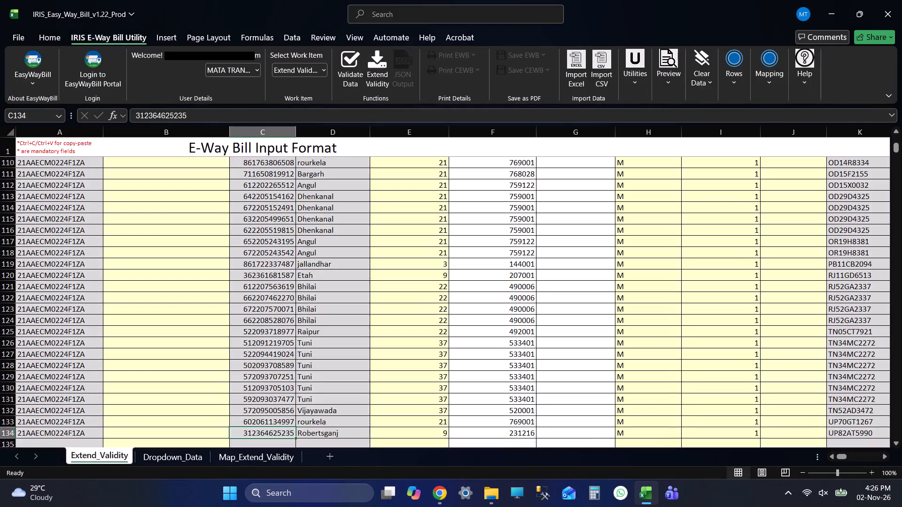
key(Down)
key(Down)
key(Down)
key(Down)
key(Down)
key(ctrl+Up)
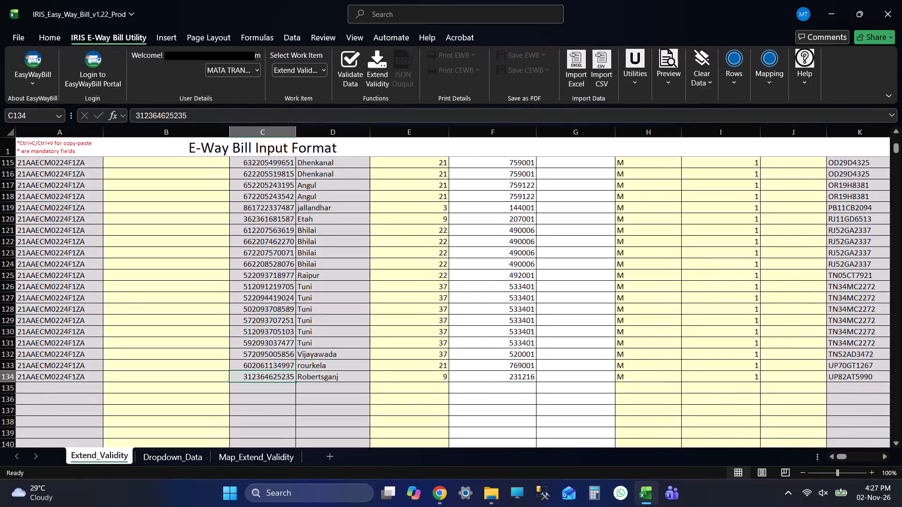
key(Tab)
key(Tab)
key(Tab)
key(Tab)
key(Tab)
key(Tab)
key(Tab)
key(Tab)
key(Tab)
key(Tab)
key(Tab)
key(Tab)
key(Tab)
key(Tab)
key(Tab)
key(Tab)
key(Tab)
key(Tab)
key(Tab)
key(Tab)
key(Tab)
key(Tab)
key(Tab)
key(Tab)
key(Tab)
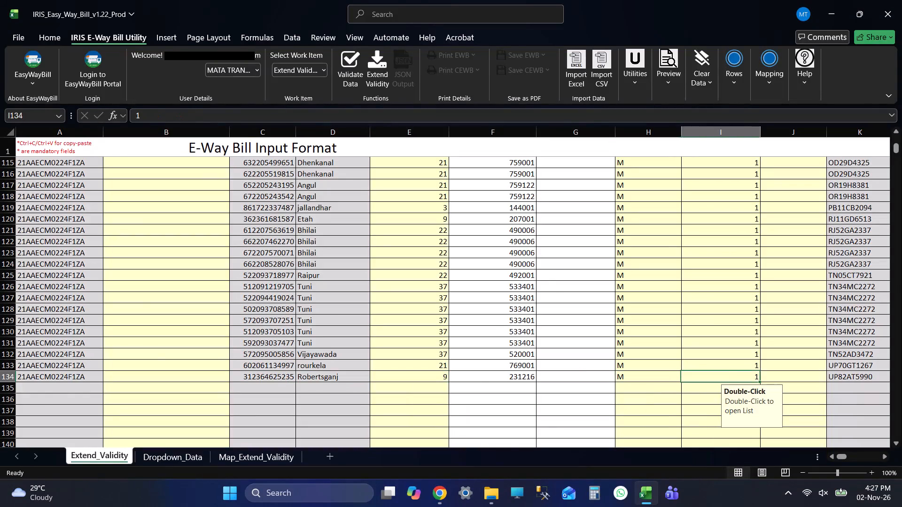
key(Tab)
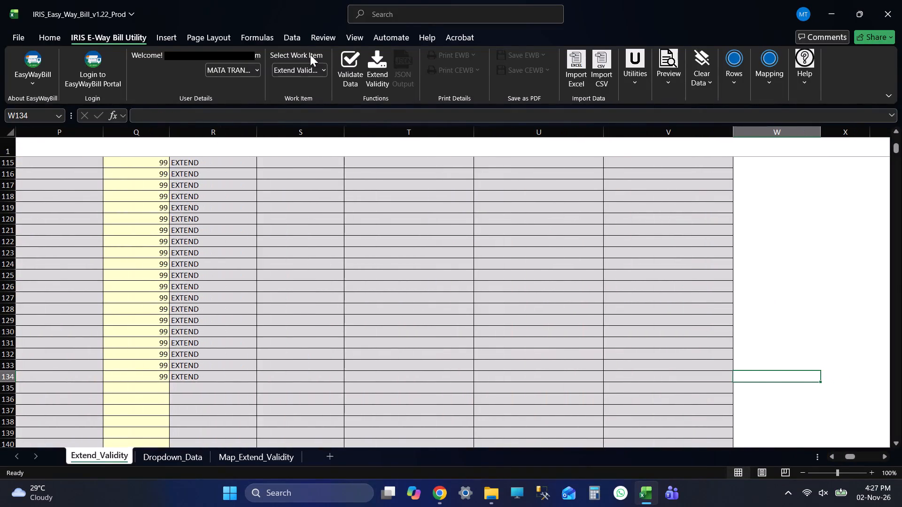
Validate the imported Extend Validity data.
click(357, 80)
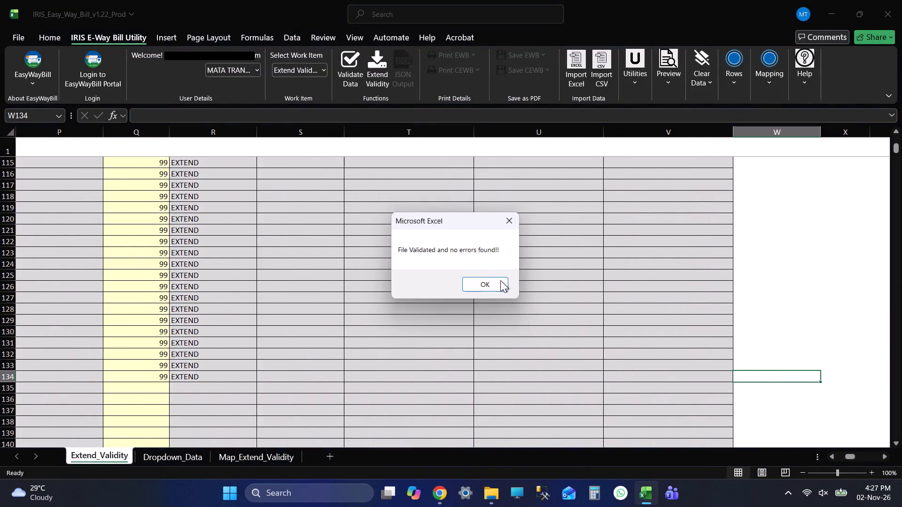
click(476, 274)
click(465, 296)
click(474, 287)
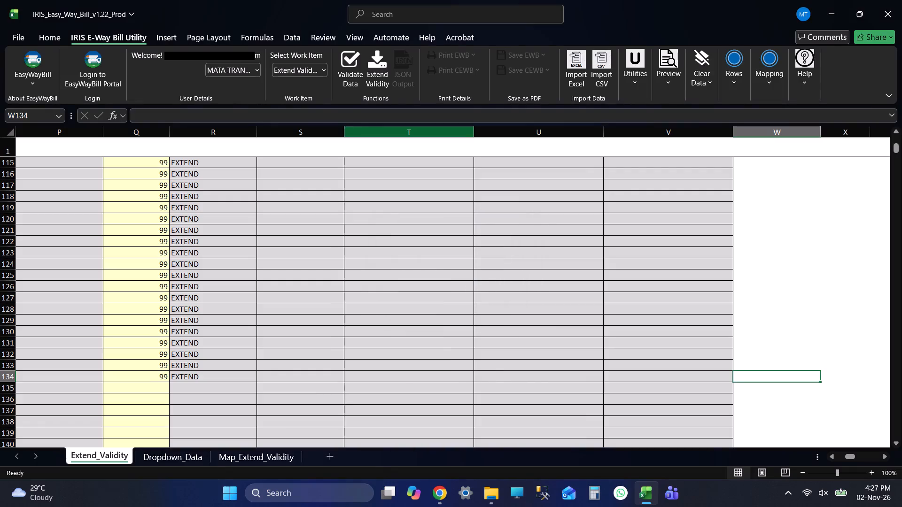
Run Extend Validity on the imported e-way bills and agree to proceed.
click(379, 71)
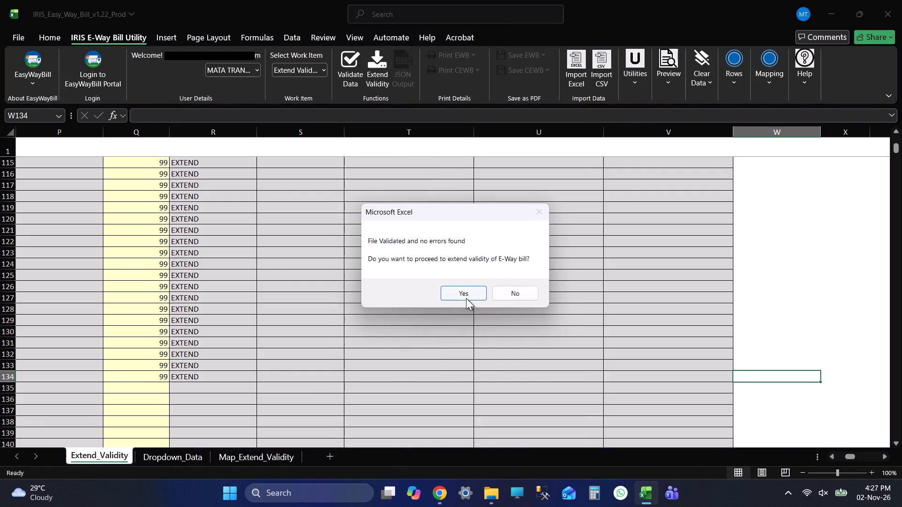
click(466, 298)
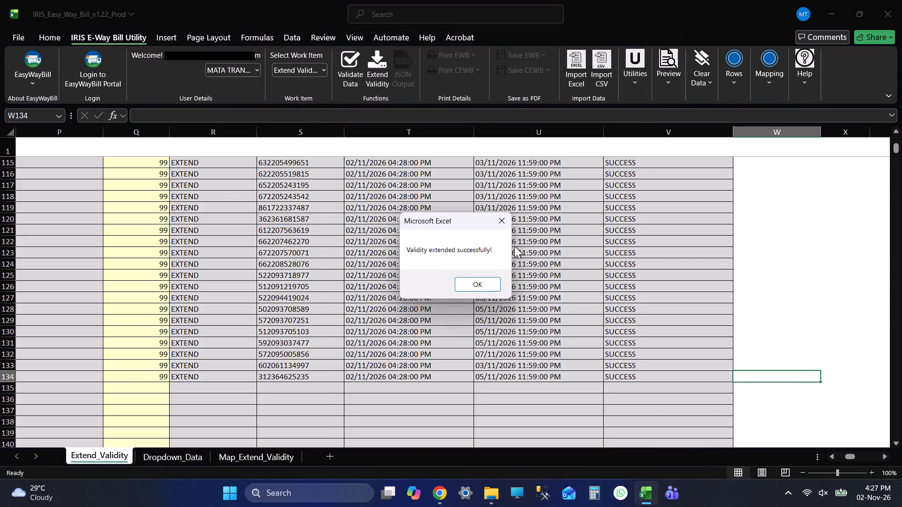
click(473, 282)
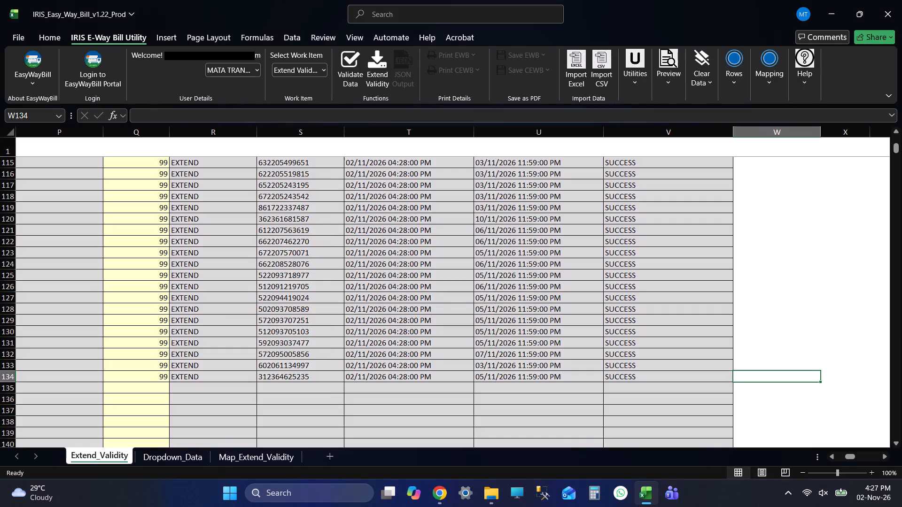
Review the NIC response columns for all e-way bills, checking the extended dates, valid-upto dates and processing status.
click(378, 373)
key(Page_Up)
key(Page_Up)
key(Page_Up)
key(Page_Up)
key(Page_Up)
key(Page_Up)
key(Page_Up)
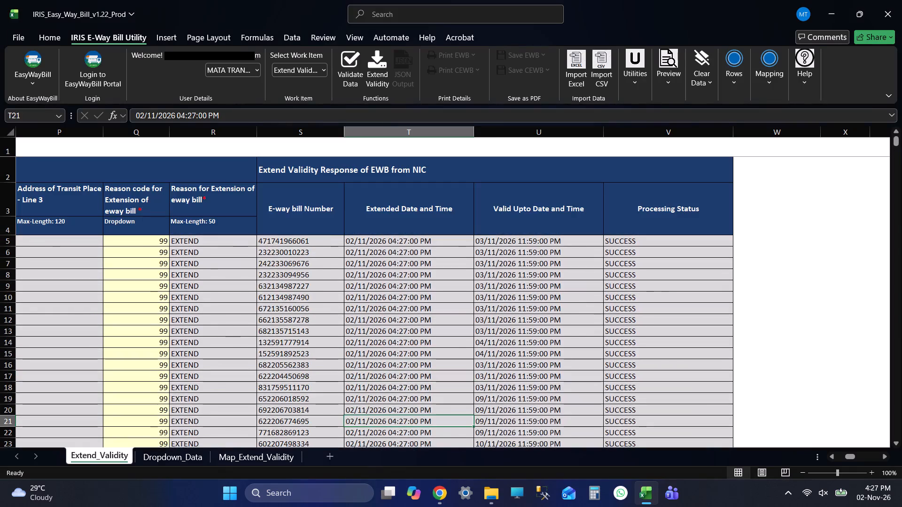
key(Page_Up)
key(Page_Down)
key(Page_Down)
key(Page_Down)
key(Page_Down)
key(Page_Down)
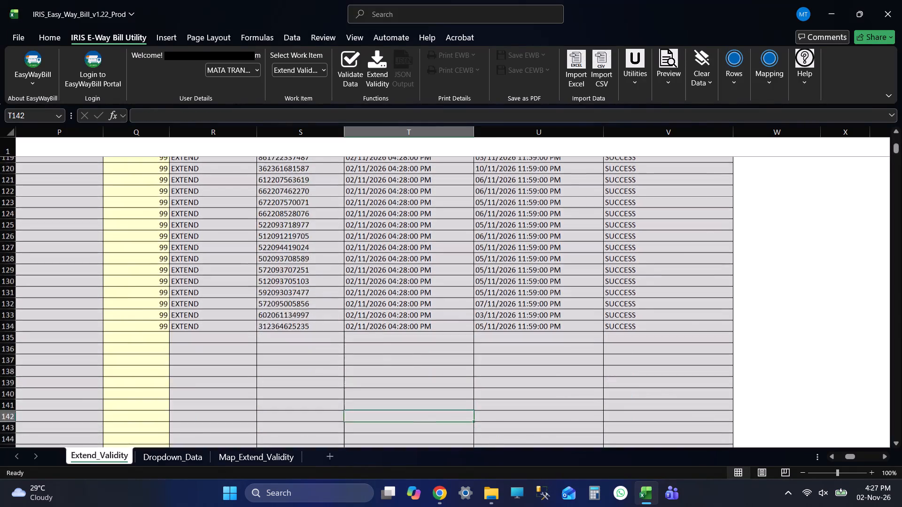
key(Page_Up)
key(Page_Up)
key(Page_Up)
key(Page_Up)
key(Page_Up)
key(Page_Up)
key(Page_Up)
key(Page_Up)
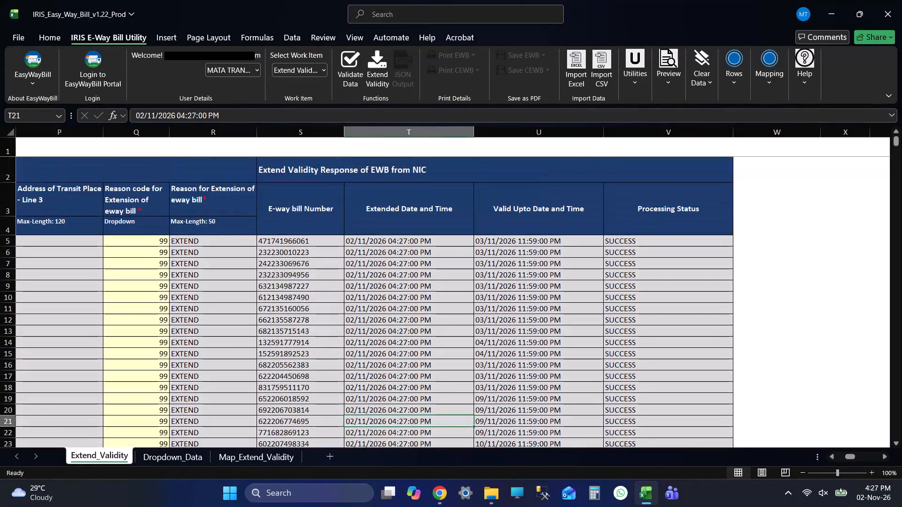
key(Page_Up)
key(Page_Down)
key(Page_Down)
key(Page_Down)
key(Page_Down)
key(Page_Down)
key(Page_Up)
key(Page_Up)
key(Page_Up)
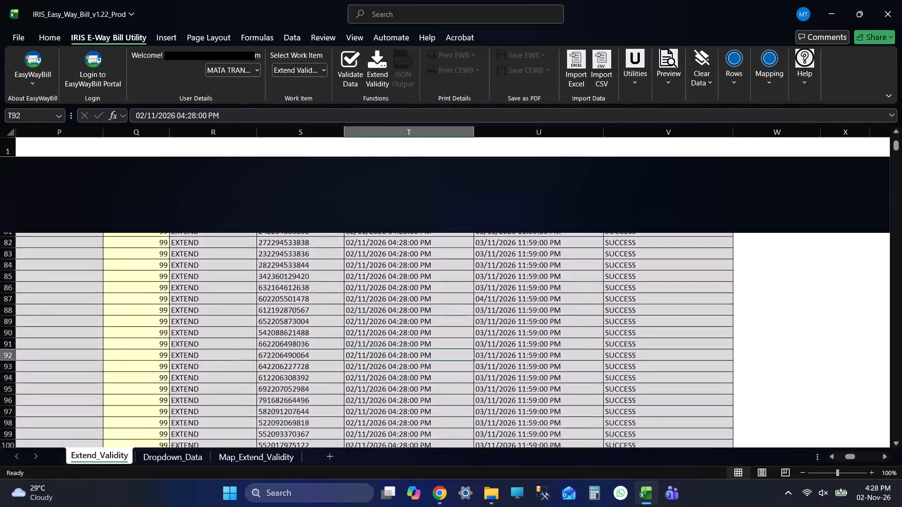
key(Page_Up)
key(Page_Up)
key(Page_Up)
key(Page_Up)
key(Page_Up)
key(Page_Up)
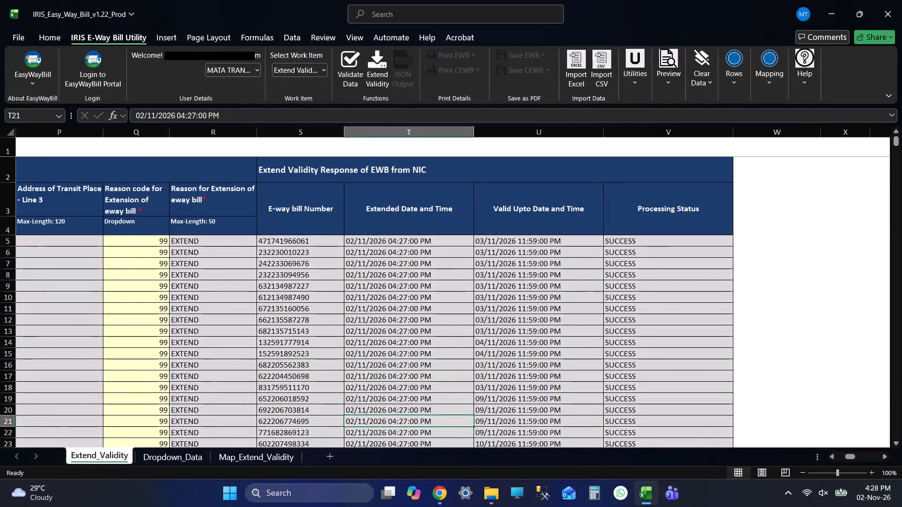
click(408, 165)
scroll(415, 219, up, 5)
scroll(415, 215, down, 1)
scroll(415, 215, up, 1)
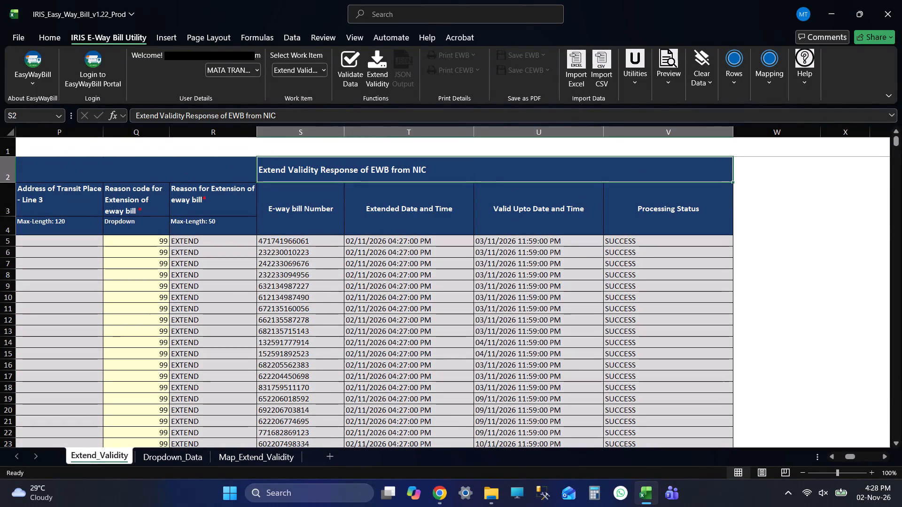
click(396, 146)
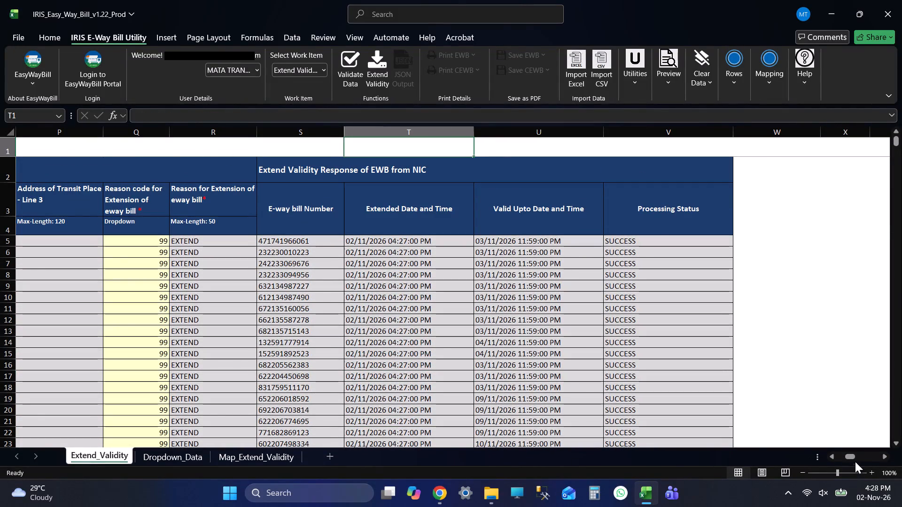
drag(851, 454, 839, 454)
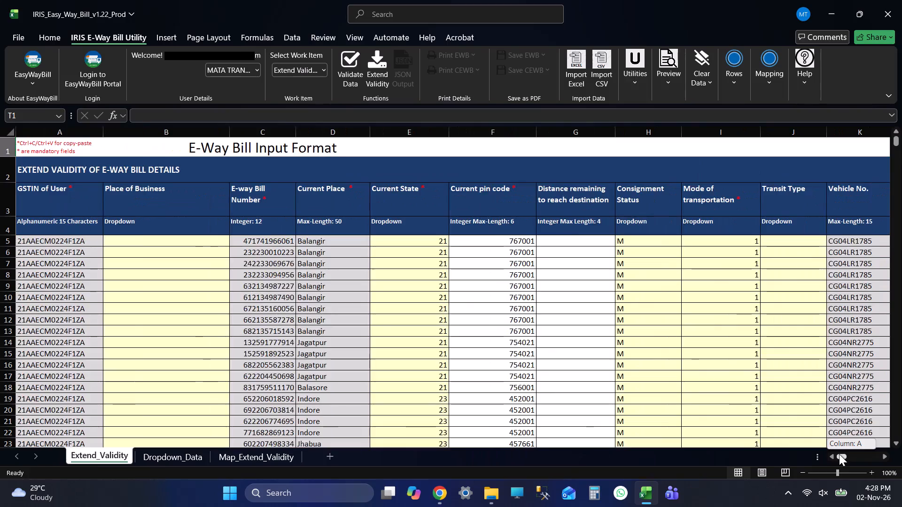
drag(839, 454, 823, 460)
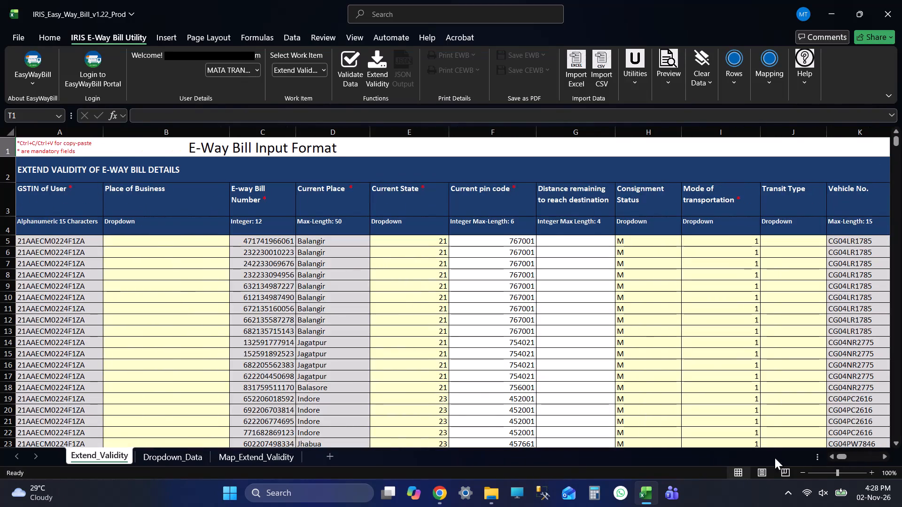
scroll(370, 310, down, 1)
scroll(373, 317, up, 1)
scroll(375, 323, down, 2)
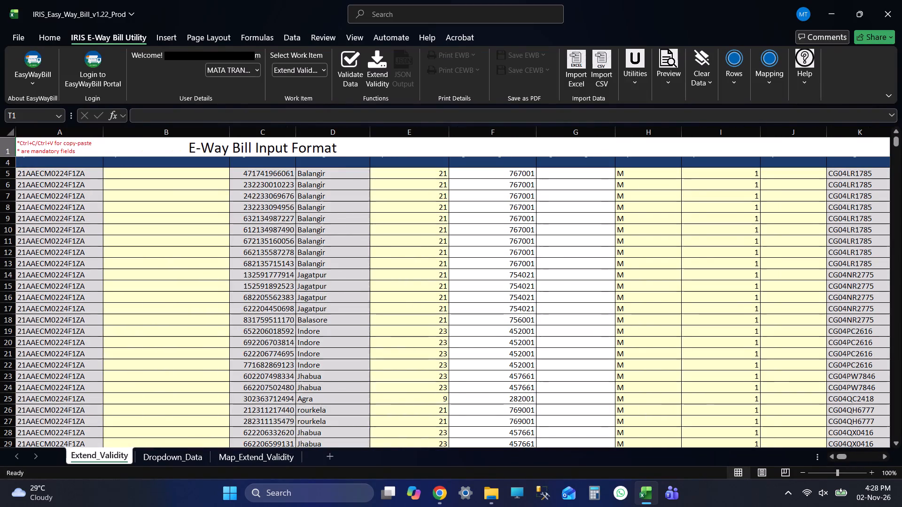
click(842, 456)
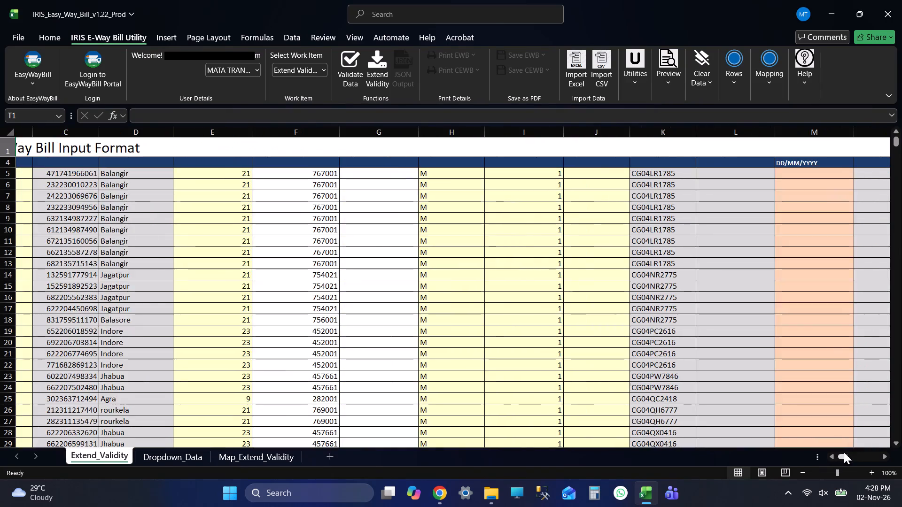
click(669, 234)
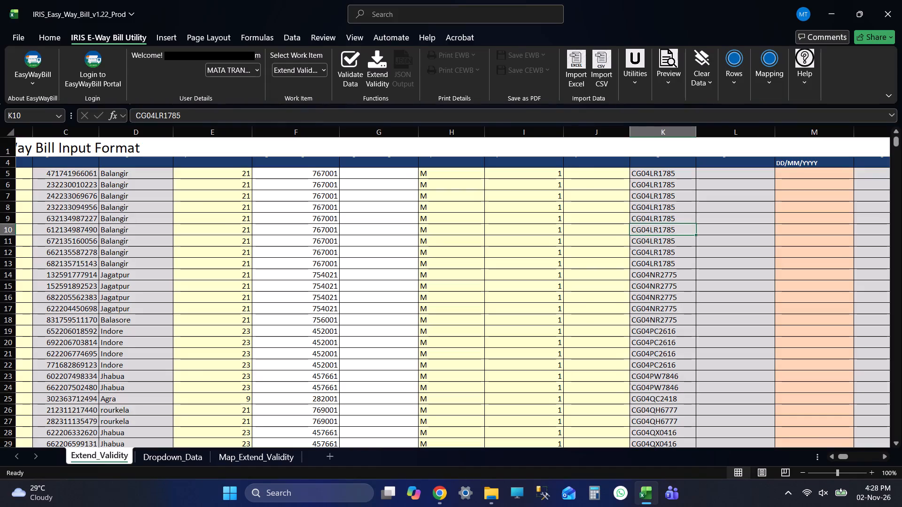
key(ctrl+f)
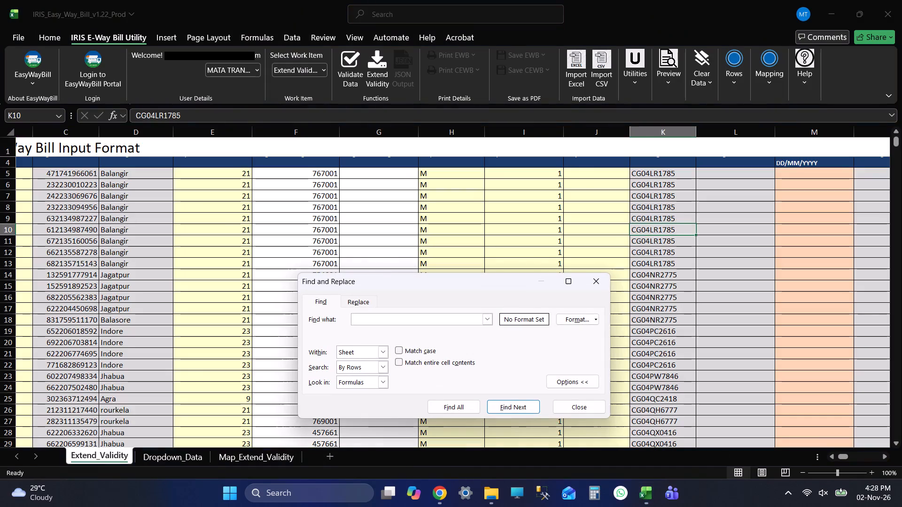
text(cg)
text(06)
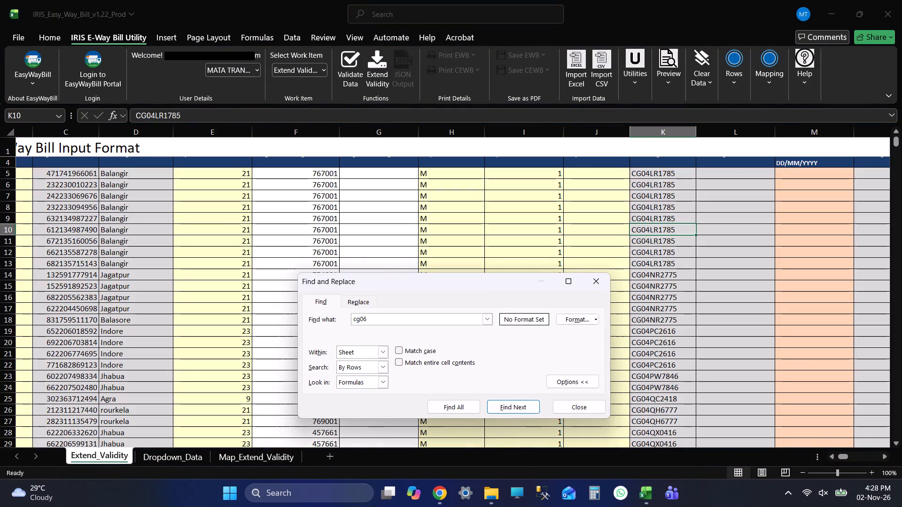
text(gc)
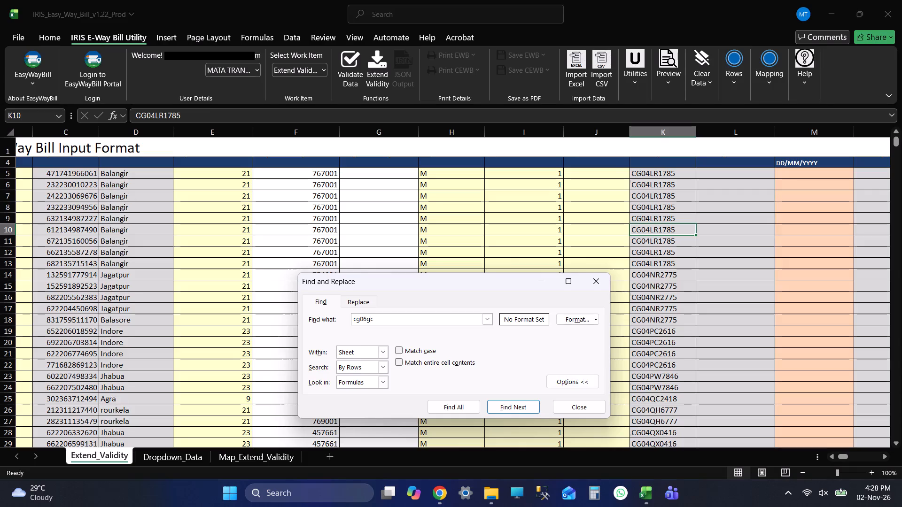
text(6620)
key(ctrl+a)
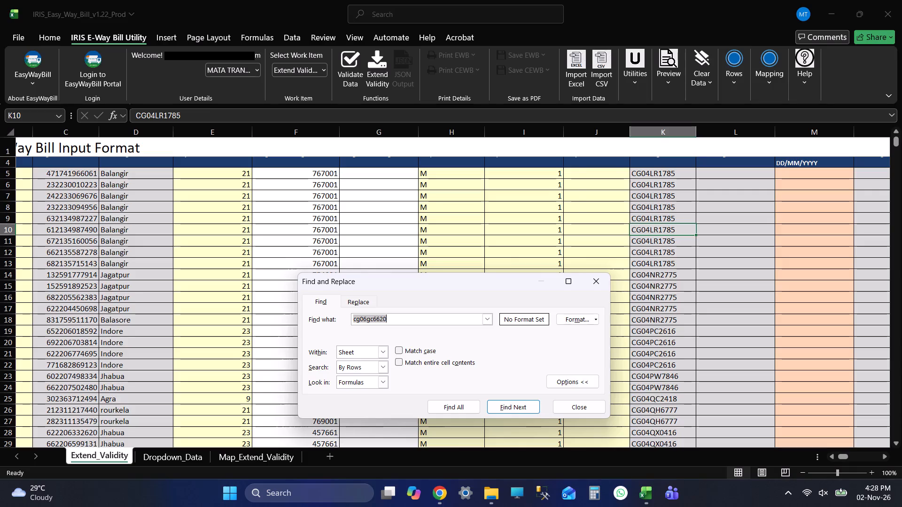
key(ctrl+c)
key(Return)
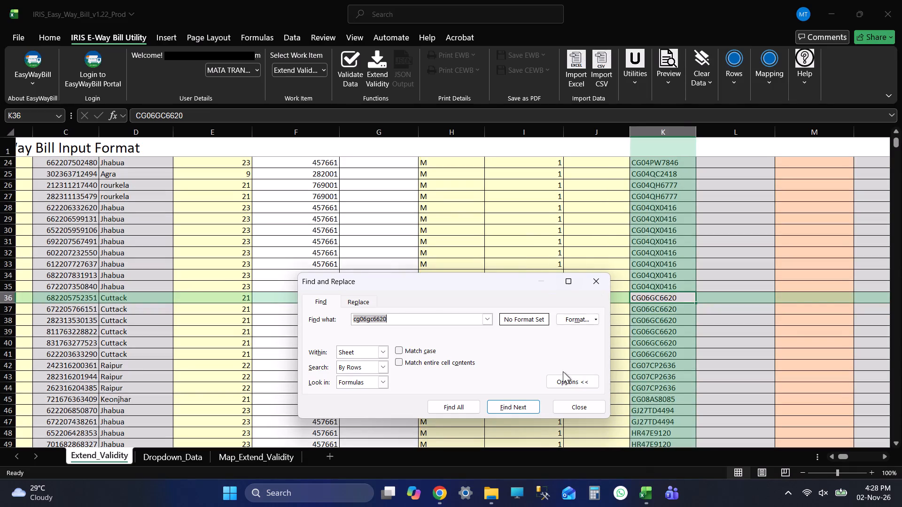
click(569, 408)
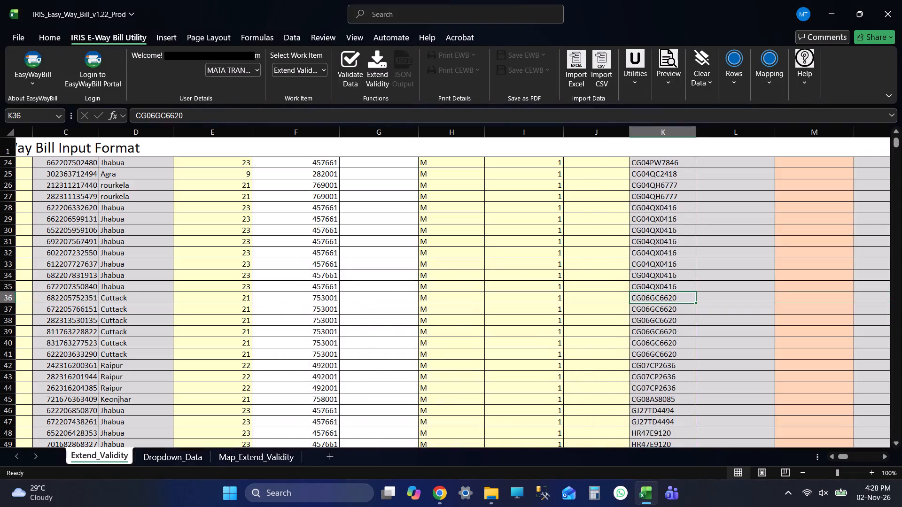
click(659, 304)
key(Tab)
key(Tab)
key(Tab)
key(Tab)
key(Tab)
key(Tab)
key(Tab)
key(Tab)
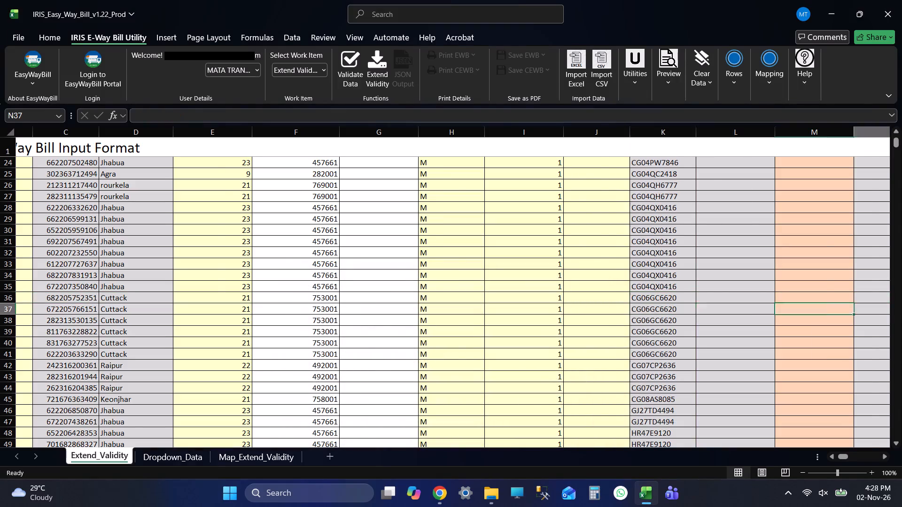
key(Tab)
key(Tab)
key(Tab)
key(Tab)
key(Tab)
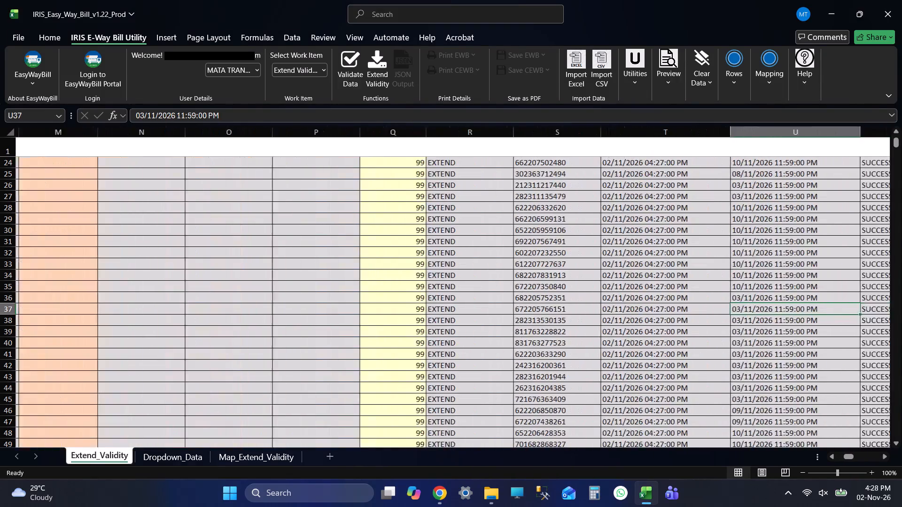
key(Tab)
key(Tab)
key(shift+Tab)
key(shift+Tab)
key(shift+Tab)
key(shift+Tab)
key(shift+Tab)
key(shift+Tab)
key(shift+Tab)
key(shift+Tab)
key(shift+Tab)
key(shift+Tab)
key(shift+Tab)
key(shift+Tab)
key(shift+Tab)
key(shift+Tab)
key(shift+Tab)
key(shift+Tab)
key(shift+Tab)
key(shift+Tab)
key(shift+Tab)
key(shift+Tab)
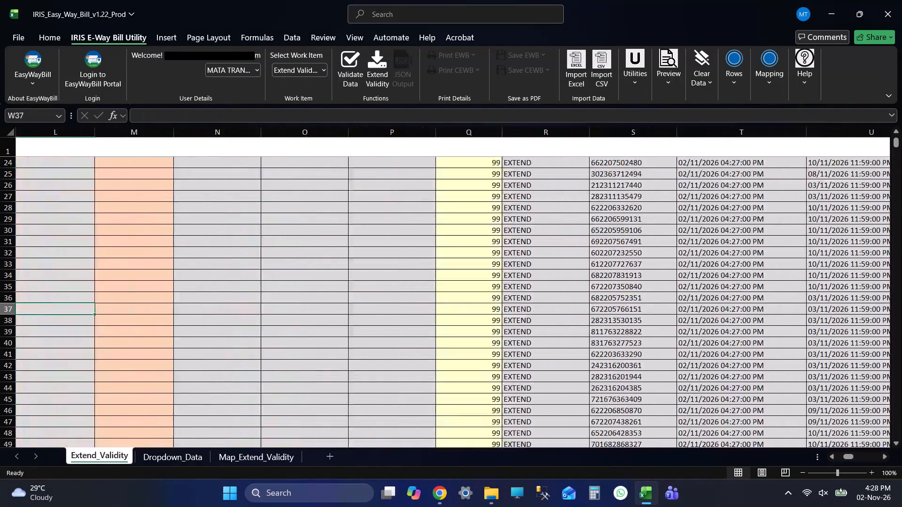
key(shift+Tab)
key(shift+Tab)
key(shift+Tab)
key(Tab)
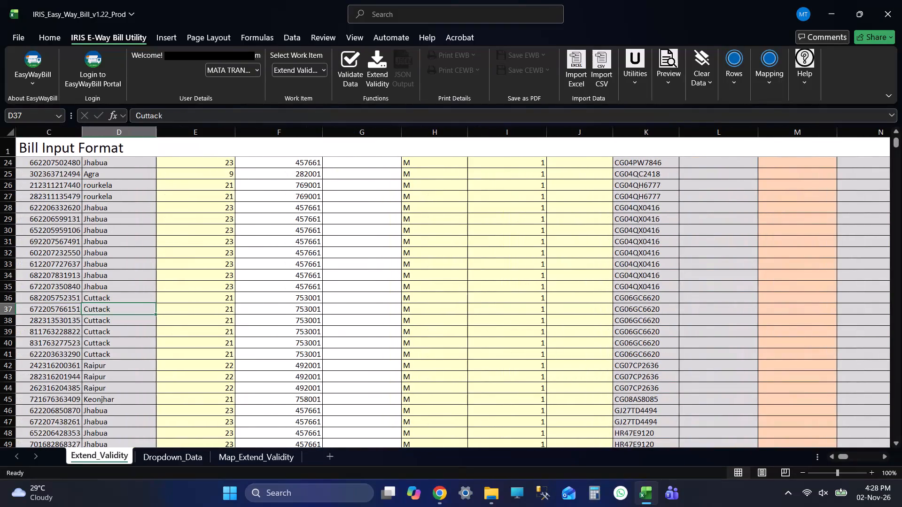
key(Tab)
key(Tab)
key(Tab)
key(Tab)
key(Tab)
key(Tab)
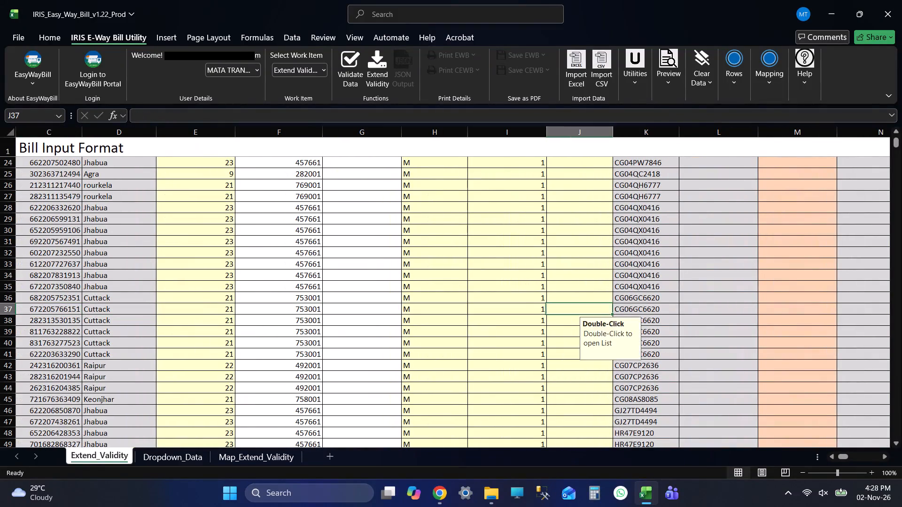
key(Tab)
key(Tab)
key(Tab)
key(Tab)
key(Tab)
key(Tab)
key(Tab)
key(Tab)
key(Tab)
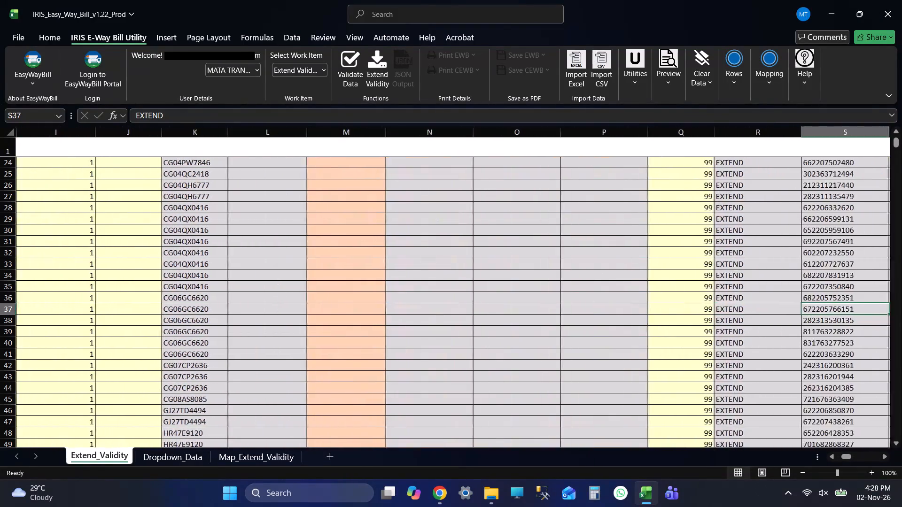
key(Tab)
key(Tab)
key(Tab)
Recheck that row's place, pin code and vehicle details against its extended date, valid-upto date and processing status.
key(shift+Tab)
key(shift+Tab)
key(shift+Tab)
key(shift+Tab)
key(shift+Tab)
key(shift+Tab)
key(shift+Tab)
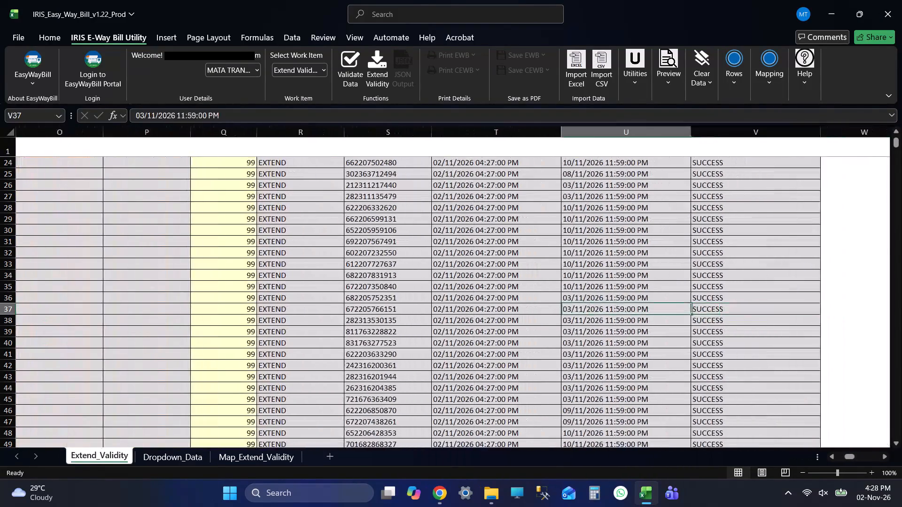
key(shift+Tab)
key(shift+Tab)
key(shift+Tab)
key(shift+Tab)
key(shift+Tab)
key(shift+Tab)
key(shift+Tab)
key(shift+Tab)
key(shift+Tab)
key(shift+Tab)
key(shift+Tab)
key(shift+Tab)
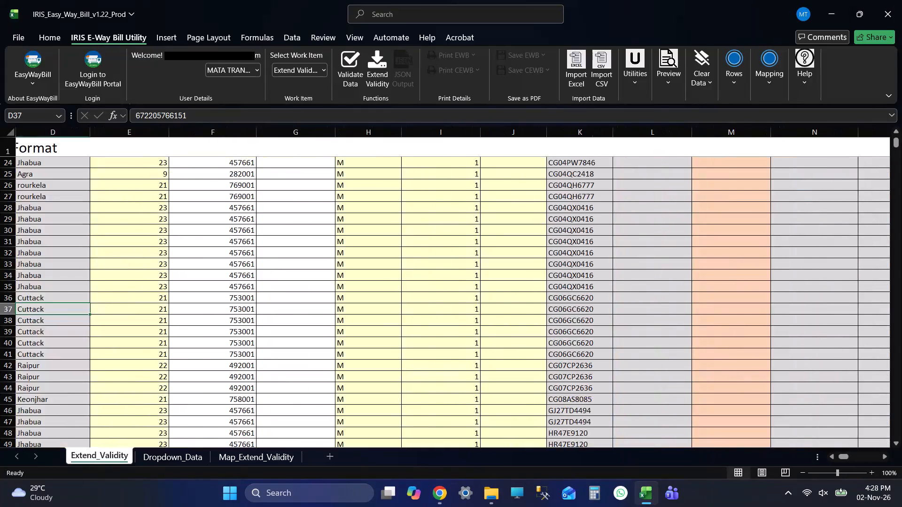
key(shift+Tab)
key(shift+Tab)
key(shift+Tab)
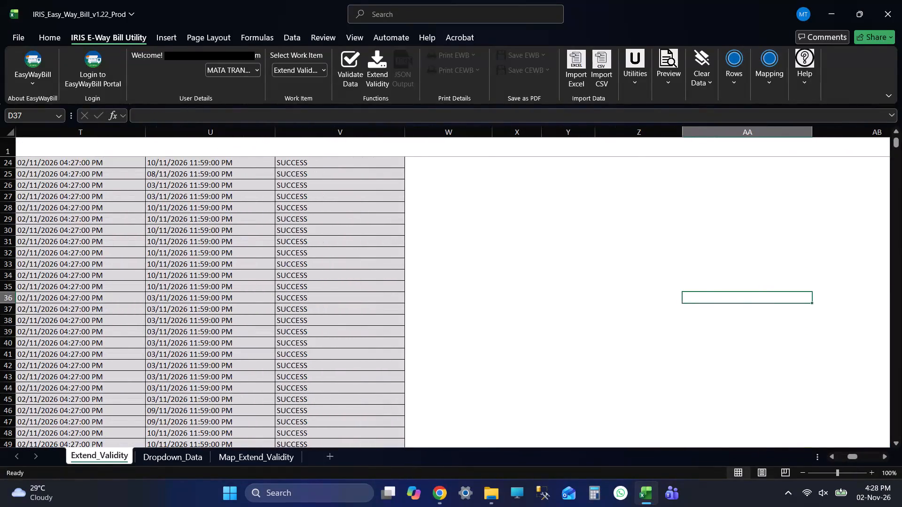
click(315, 313)
click(233, 309)
key(shift+Tab)
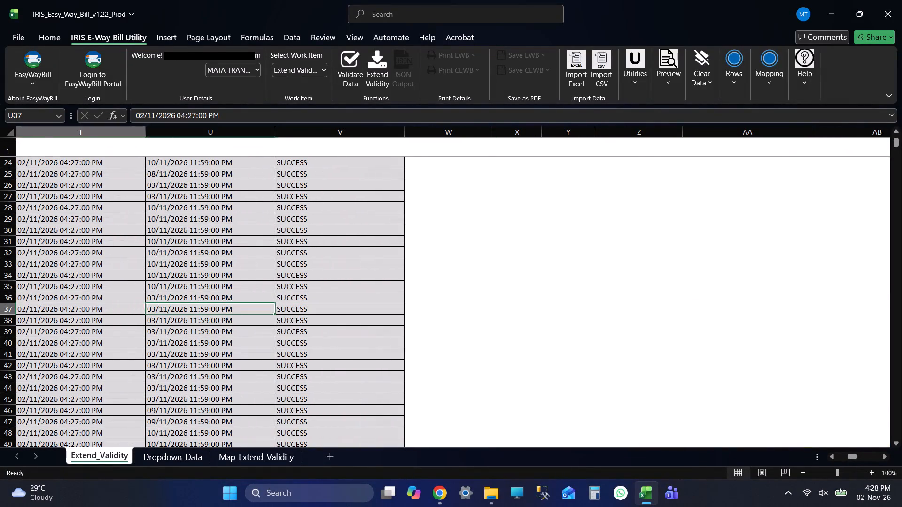
key(shift+Tab)
key(shift+Tab)
key(shift+Tab)
key(shift+Tab)
key(shift+Tab)
key(shift+Tab)
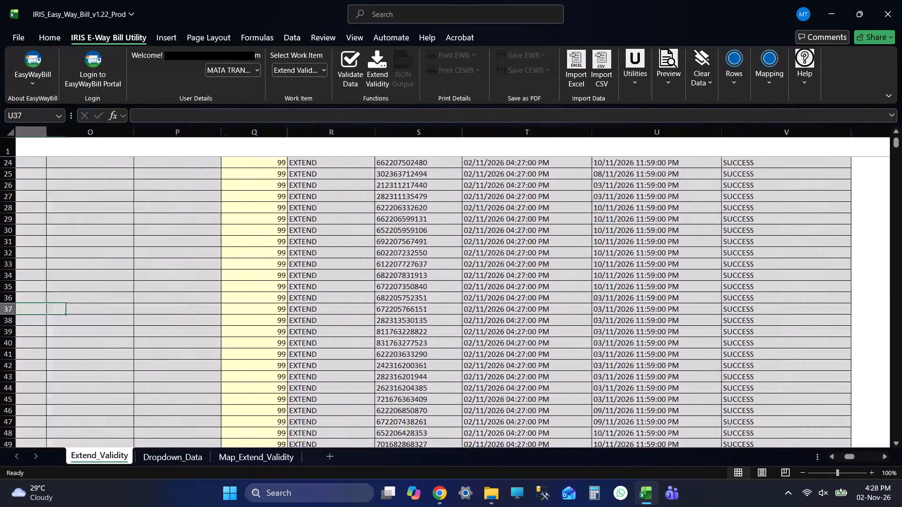
key(shift+Tab)
key(shift+Tab)
key(shift+Tab)
key(shift+Tab)
key(shift+Tab)
key(shift+Tab)
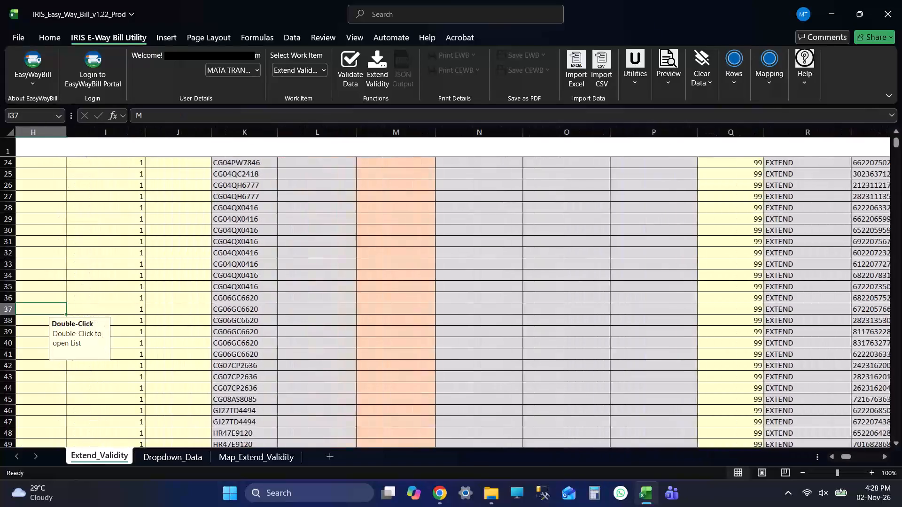
key(shift+Tab)
key(shift+Tab)
key(shift+Tab)
key(shift+Tab)
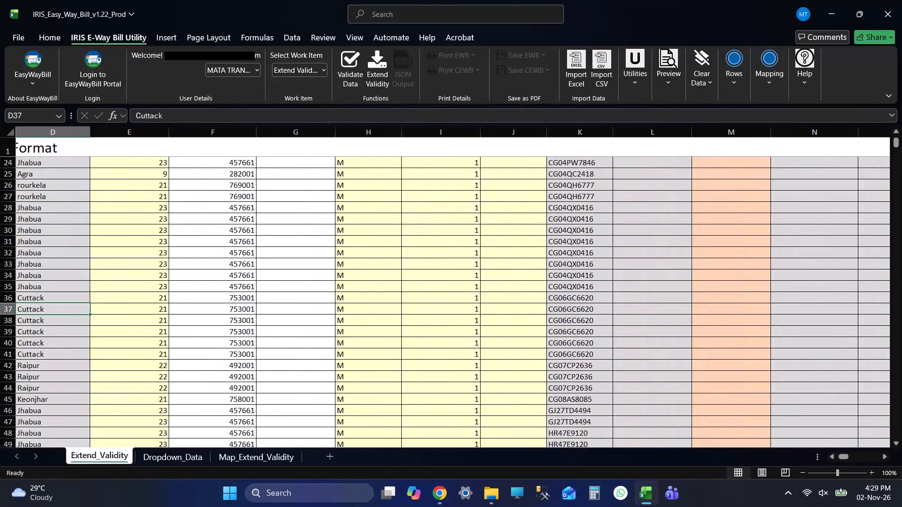
key(shift+Tab)
key(shift+Tab)
key(Tab)
key(Tab)
key(Tab)
key(Tab)
key(Tab)
key(Tab)
key(Tab)
key(Tab)
key(Tab)
key(Tab)
key(Tab)
key(Tab)
key(Tab)
key(Tab)
key(Tab)
key(Tab)
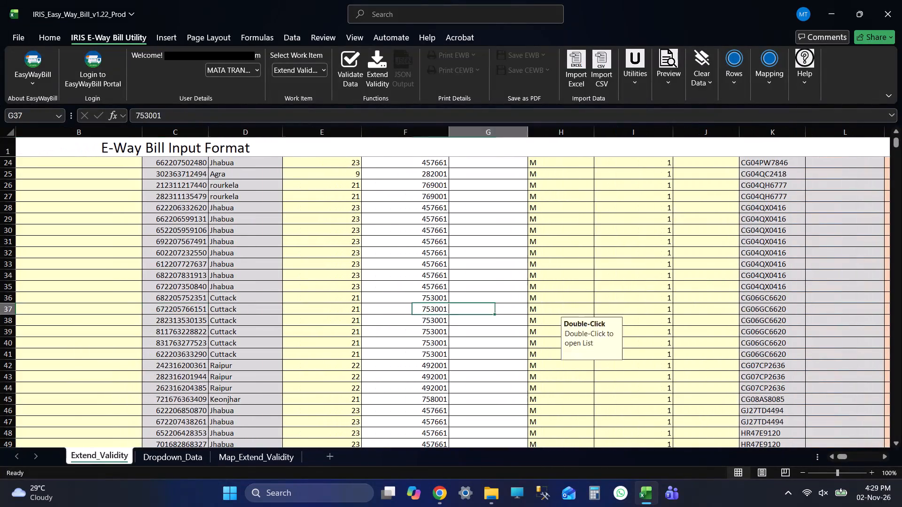
key(Tab)
key(Tab)
key(Tab)
key(Tab)
key(Tab)
key(Tab)
key(Tab)
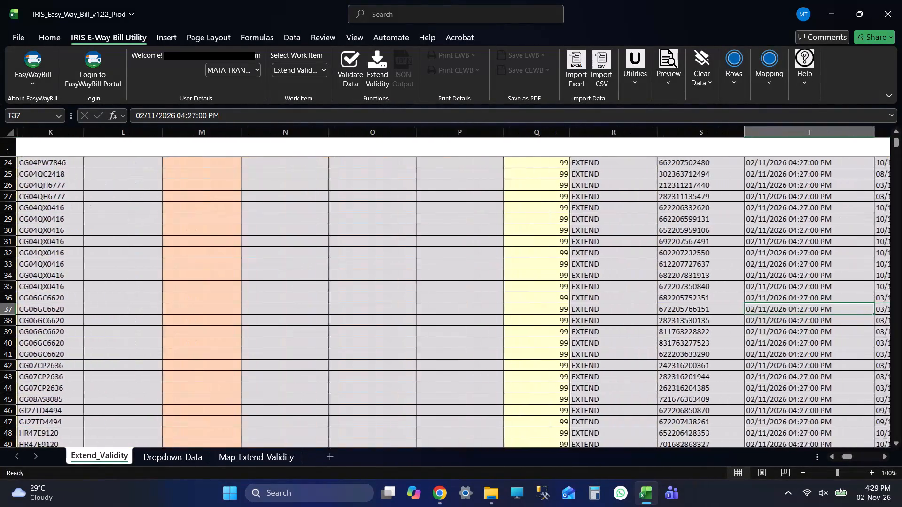
key(Tab)
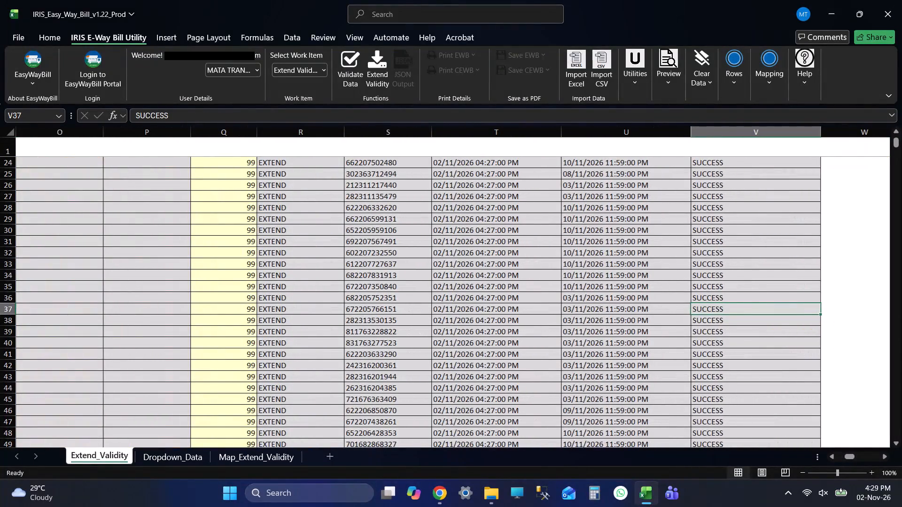
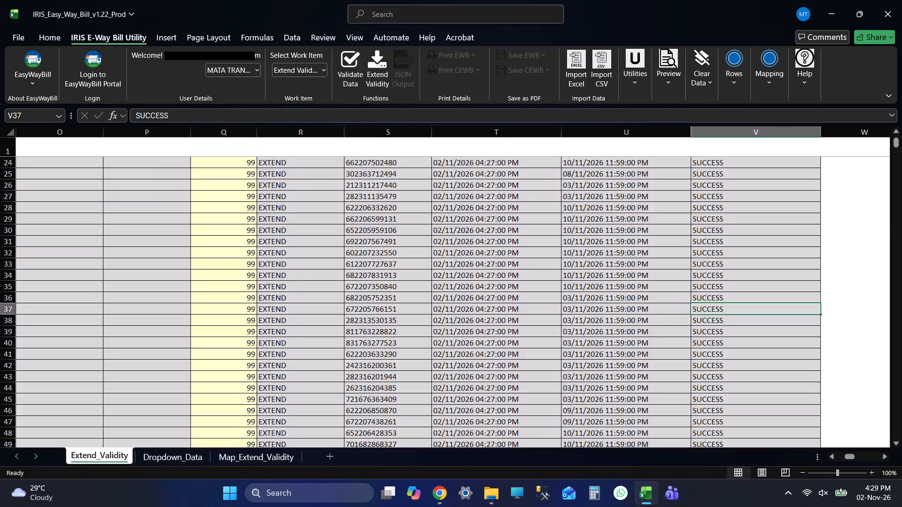
Copy the entire Extend_Validity sheet and paste it into a new blank workbook starting at cell A1.
click(613, 317)
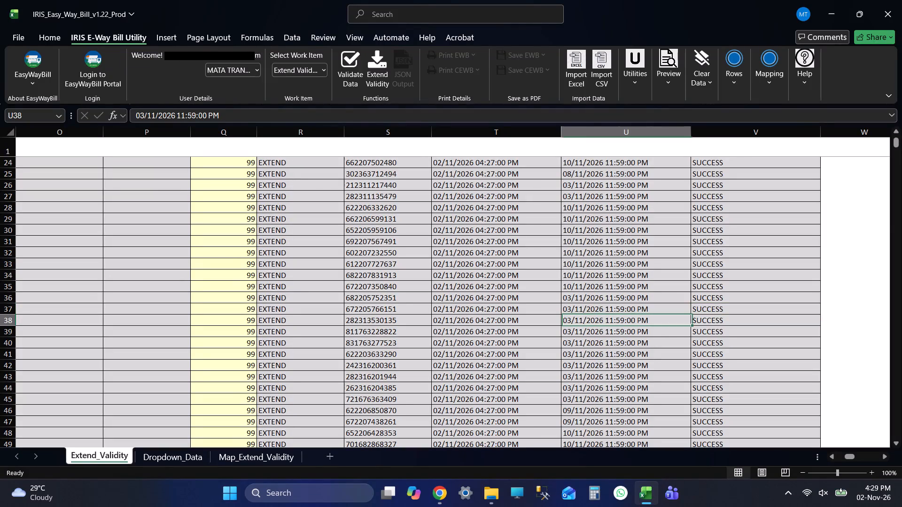
key(shift+Tab)
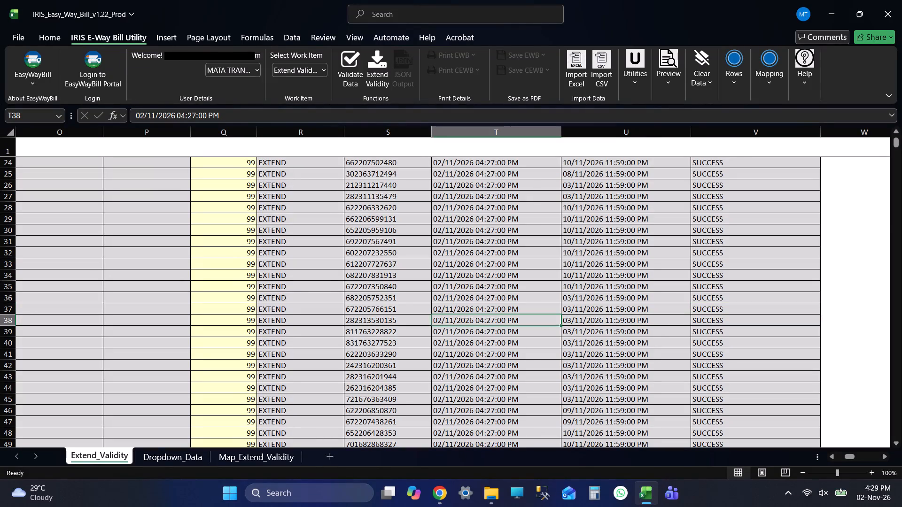
click(11, 128)
key(ctrl+c)
key(ctrl+x)
key(ctrl+c)
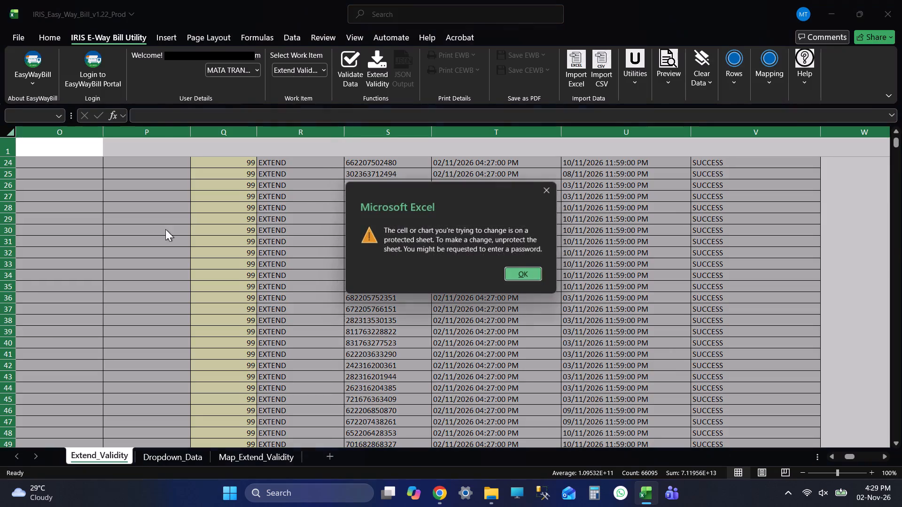
click(552, 195)
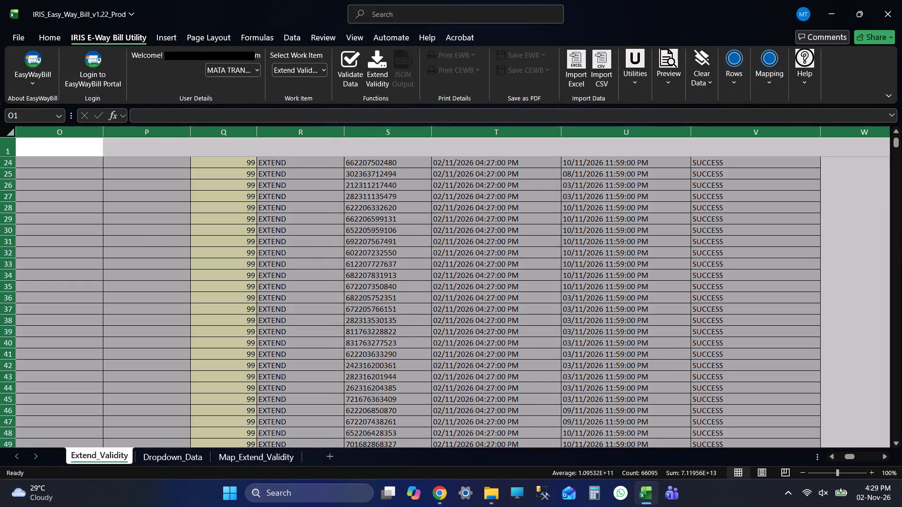
click(11, 132)
key(ctrl+c)
key(ctrl+c)
key(ctrl+c)
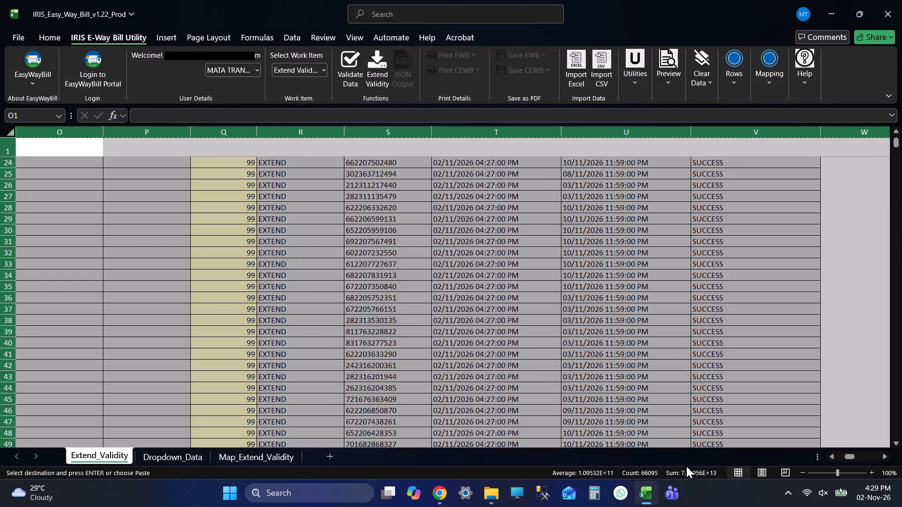
right_click(653, 487)
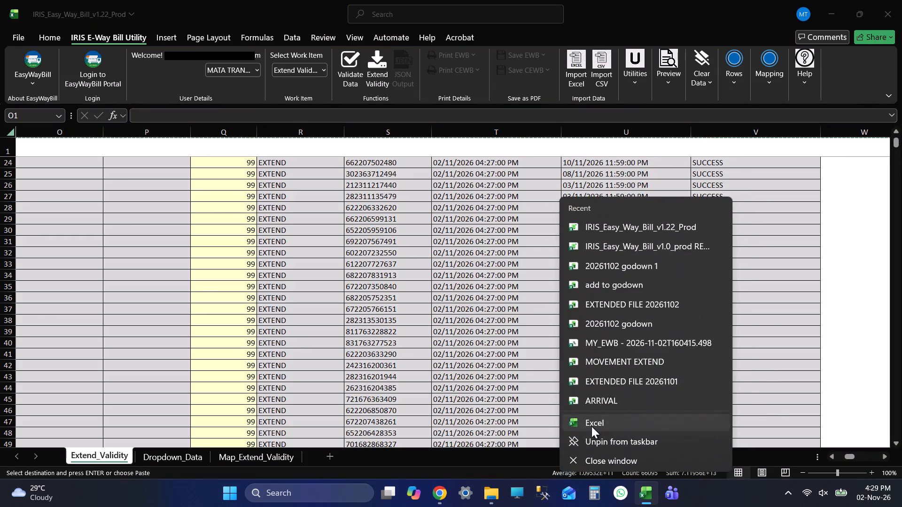
click(591, 426)
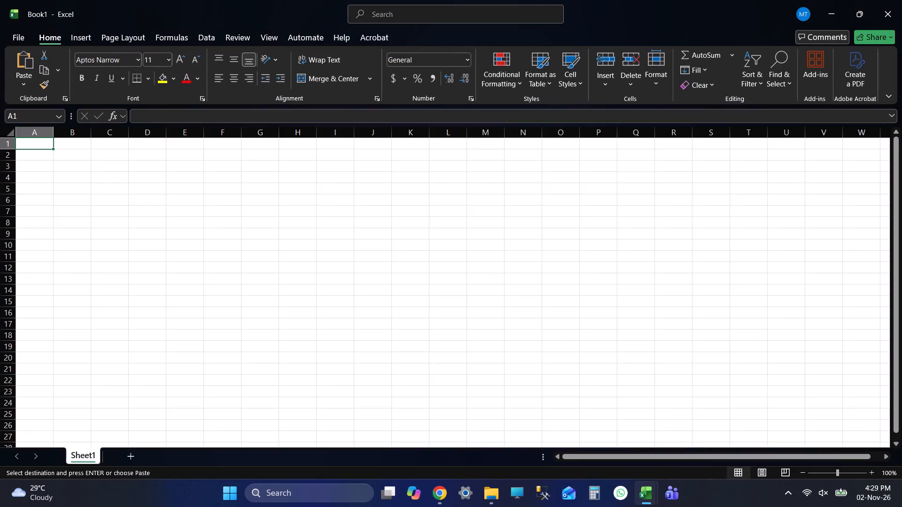
key(ctrl+v)
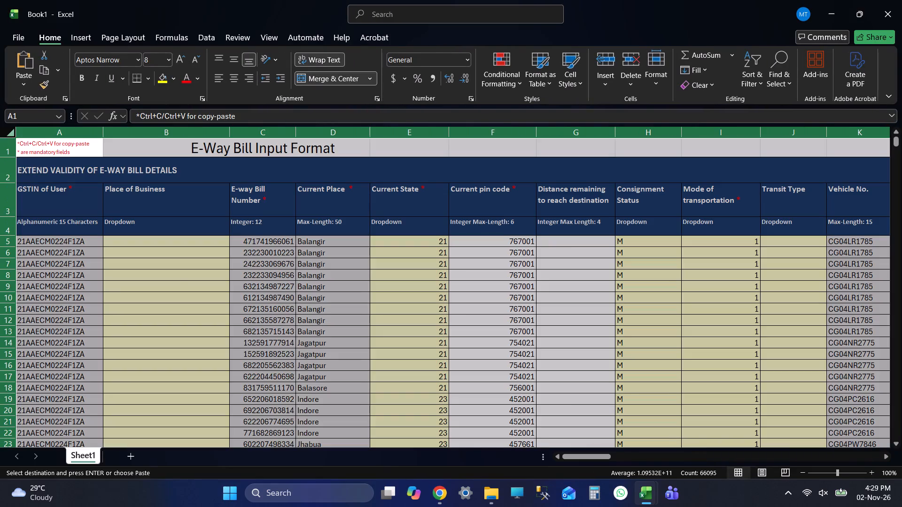
Check the pasted e-way bill number column between its header rows and its last filled row.
click(266, 241)
key(ctrl+Down)
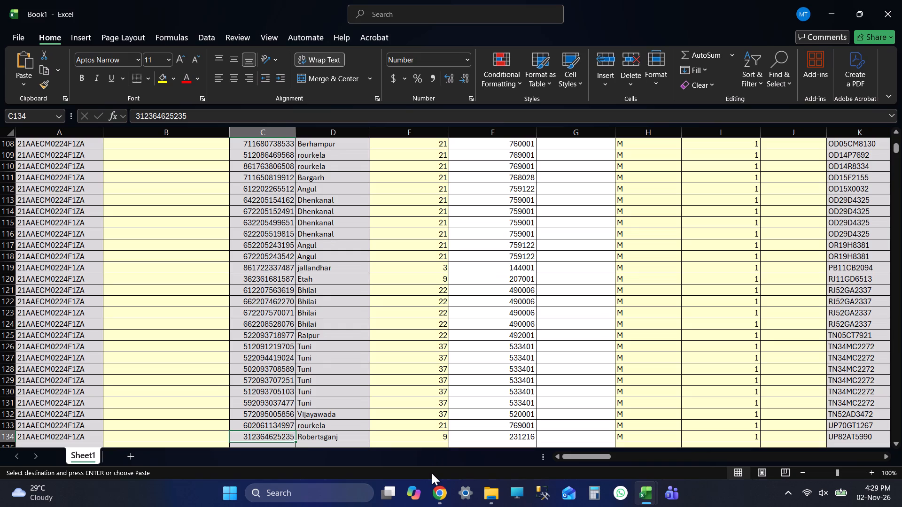
key(ctrl+Up)
key(Up)
key(Up)
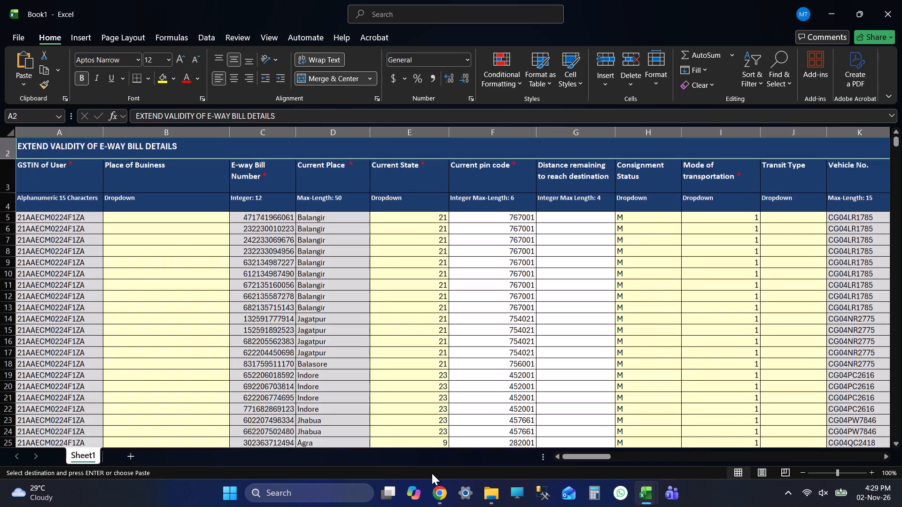
key(Up)
key(Up)
key(Up)
key(Up)
key(Up)
key(Up)
key(Down)
key(Down)
key(Down)
key(Down)
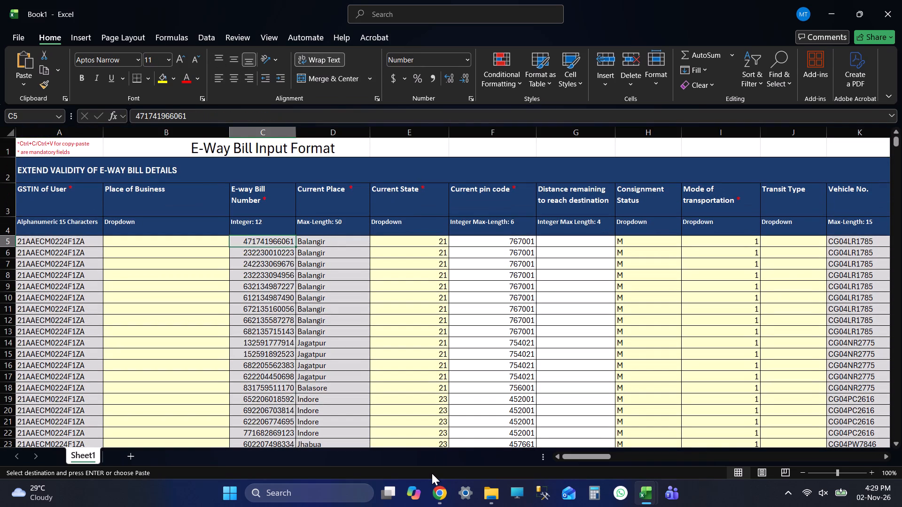
key(ctrl+Down)
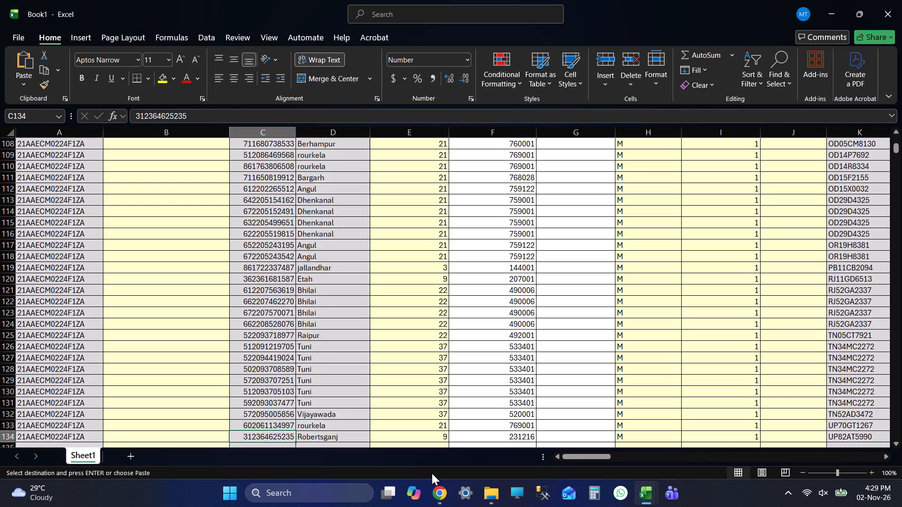
Follow the last bill row across to its extended date, valid-upto date and processing status.
key(Right)
key(Right)
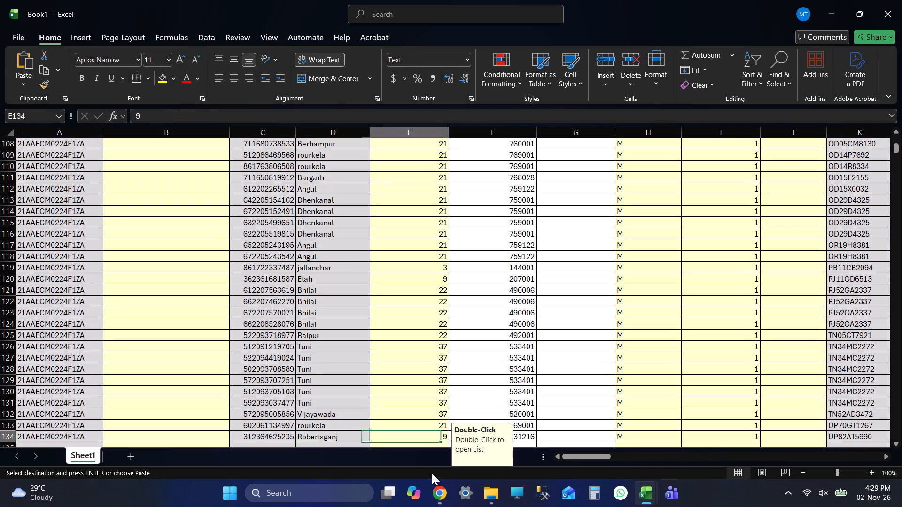
key(Right)
key(Right)
key(Right)
key(Right)
key(Right)
key(Right)
key(Right)
key(Right)
key(Right)
key(Right)
key(Right)
key(Right)
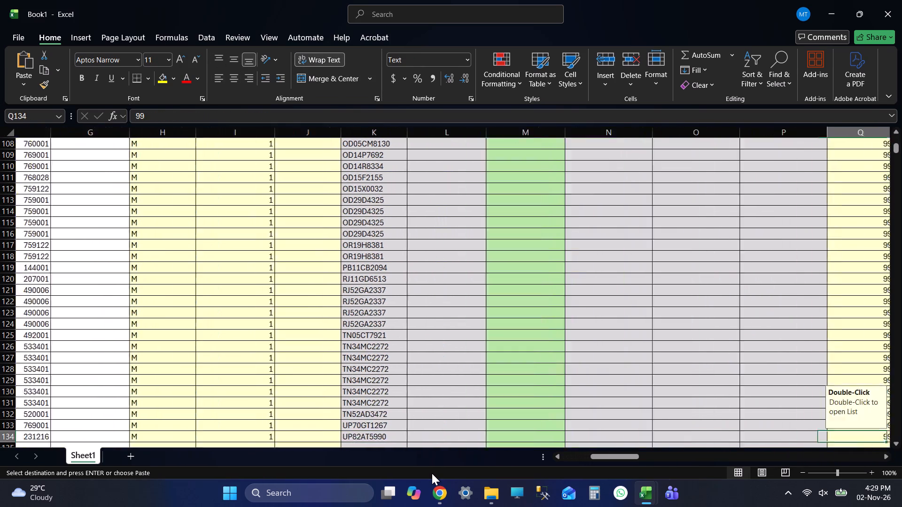
key(Right)
key(Right)
key(Right)
key(Right)
key(Right)
key(Right)
key(Left)
key(Left)
key(Left)
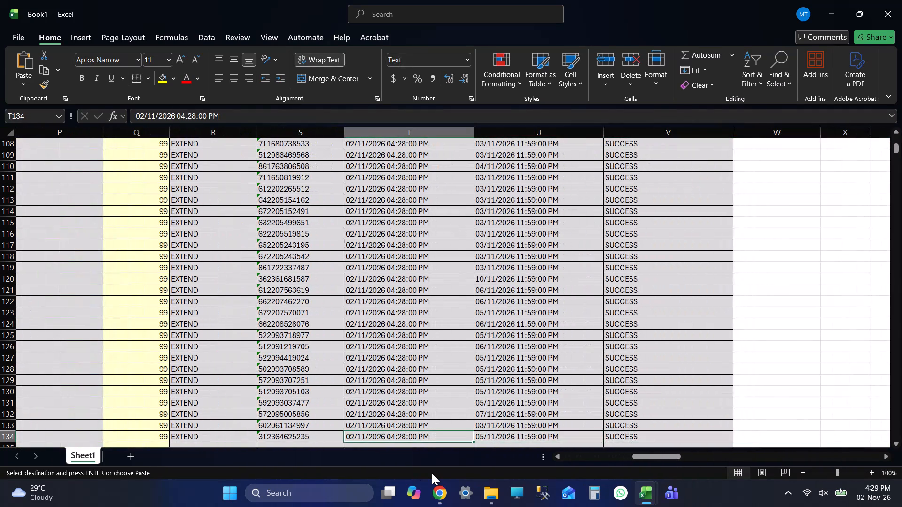
Review the pasted NIC response columns from the last bill row back up to the headings.
key(Page_Up)
key(Page_Up)
key(Page_Up)
key(Page_Up)
key(Page_Up)
key(Page_Up)
key(Page_Up)
key(Page_Up)
key(Page_Up)
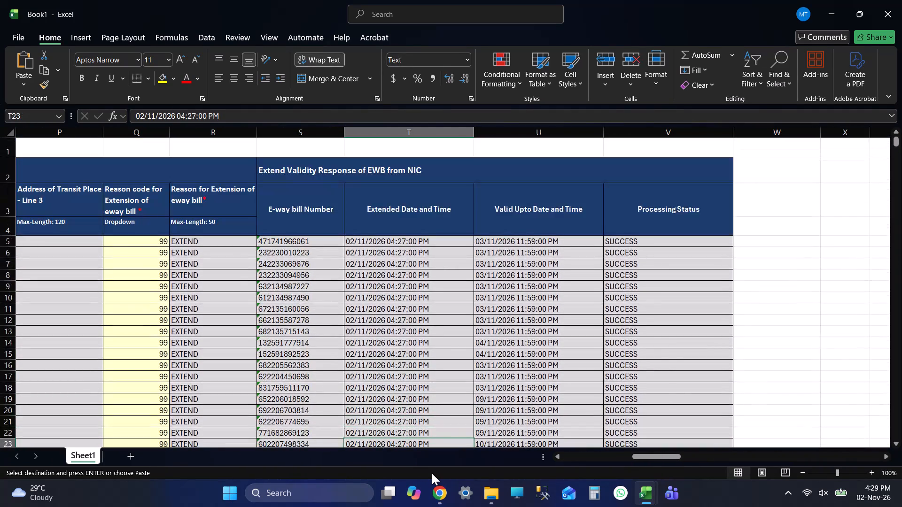
Go through the extended dates, valid-upto dates and processing statuses beyond the last bill row and back to the headings.
key(Page_Down)
key(Page_Down)
key(Page_Down)
key(Page_Down)
key(Page_Down)
key(Page_Down)
key(Page_Down)
key(Page_Up)
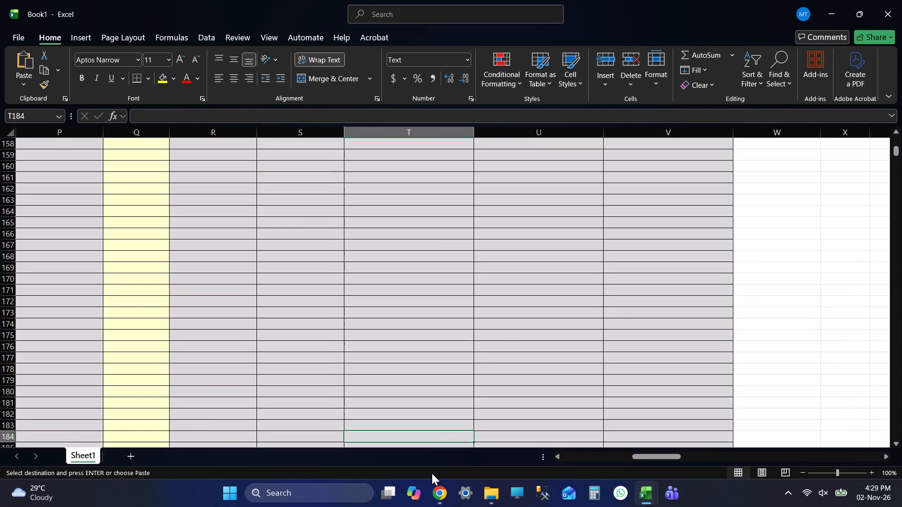
key(Page_Up)
key(Page_Up)
key(Page_Up)
key(Page_Up)
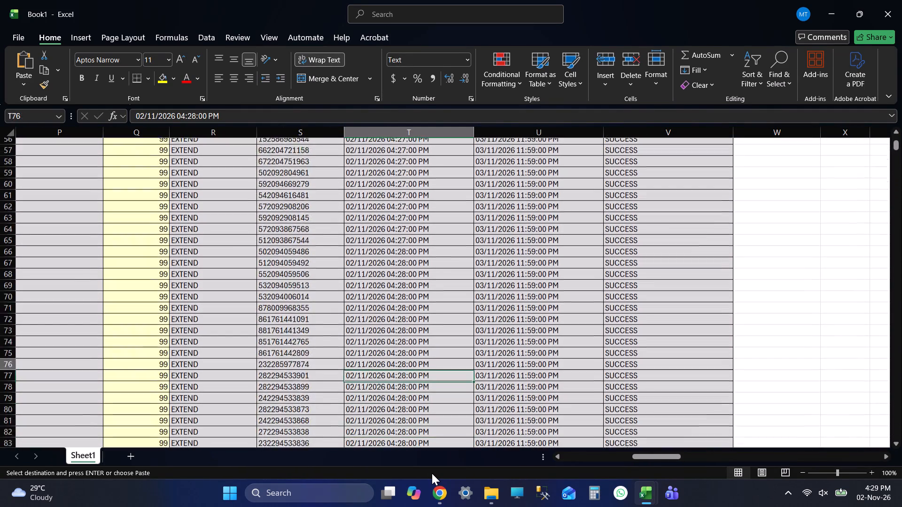
key(Page_Up)
key(Page_Up)
key(Page_Up)
key(Page_Up)
key(Page_Up)
key(Page_Up)
key(Page_Up)
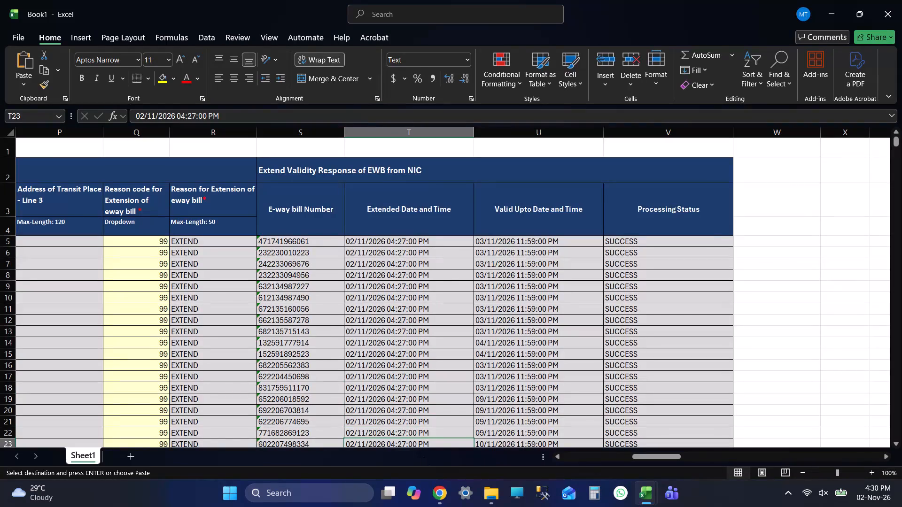
Save the new workbook as "20261102 on road" in the abhijit folder on New Volume (F:).
click(21, 33)
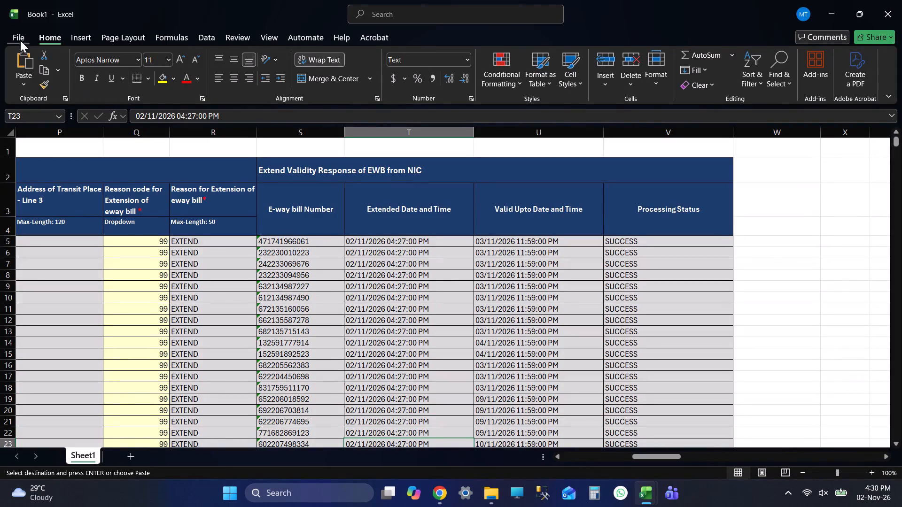
click(48, 195)
double_click(183, 221)
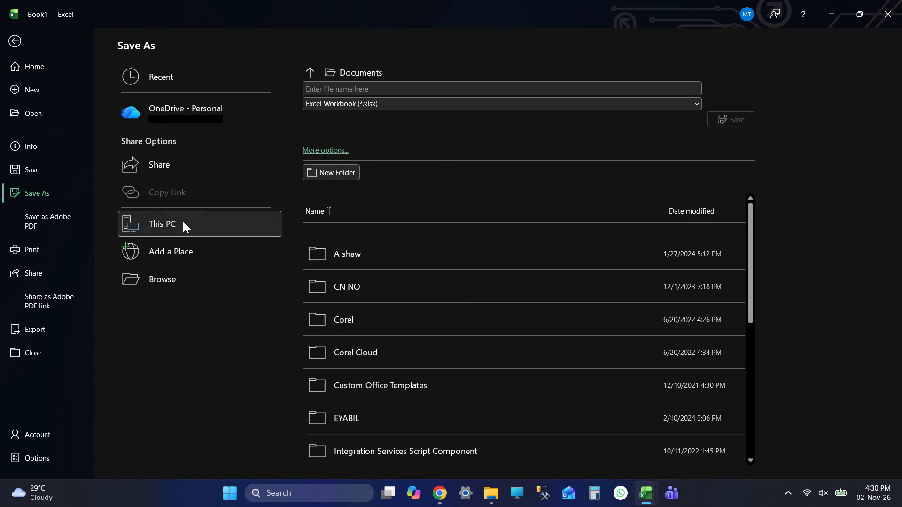
drag(93, 88, 90, 173)
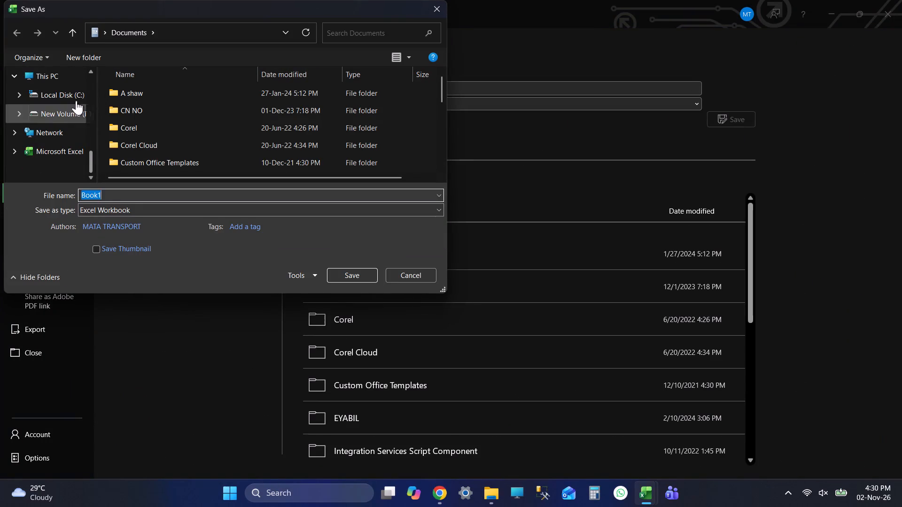
click(75, 112)
double_click(174, 123)
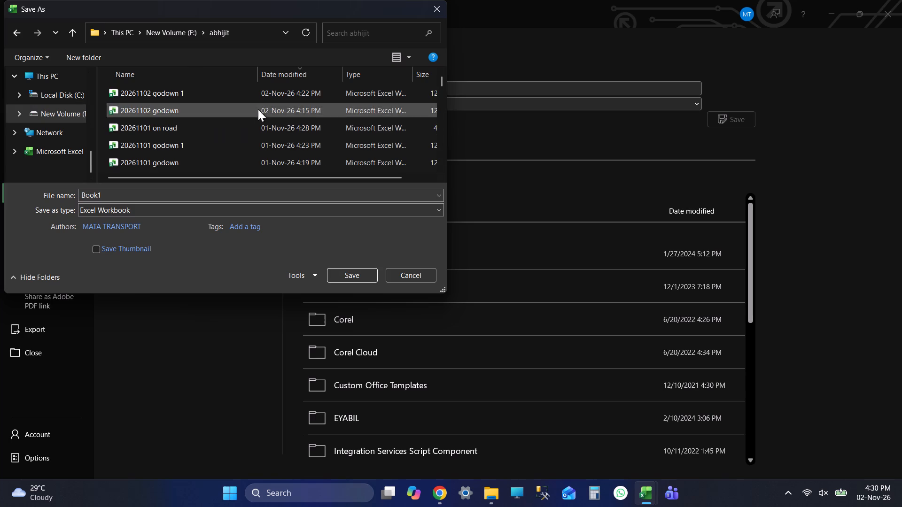
click(181, 127)
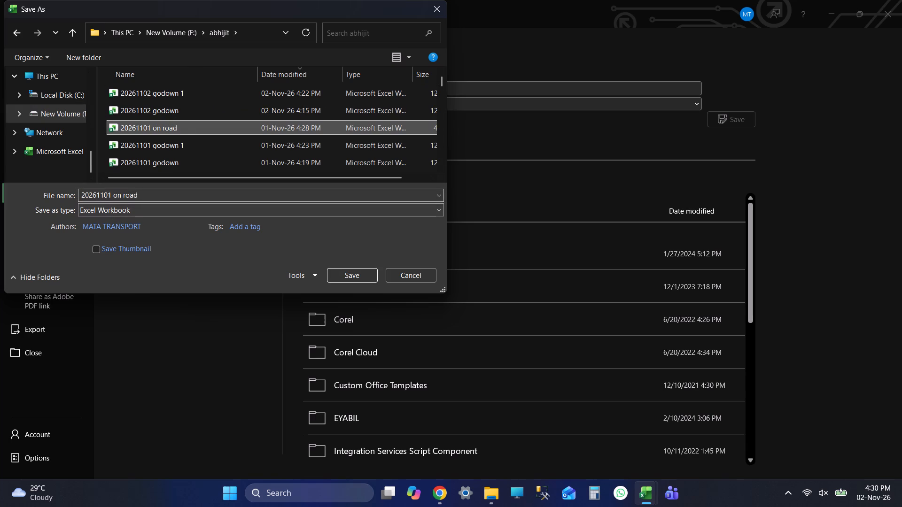
triple_click(109, 195)
key(Delete)
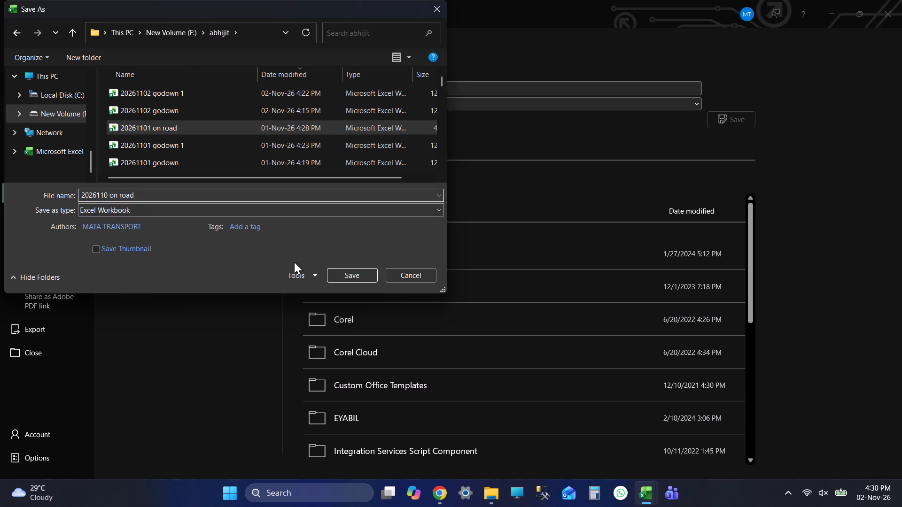
key(2)
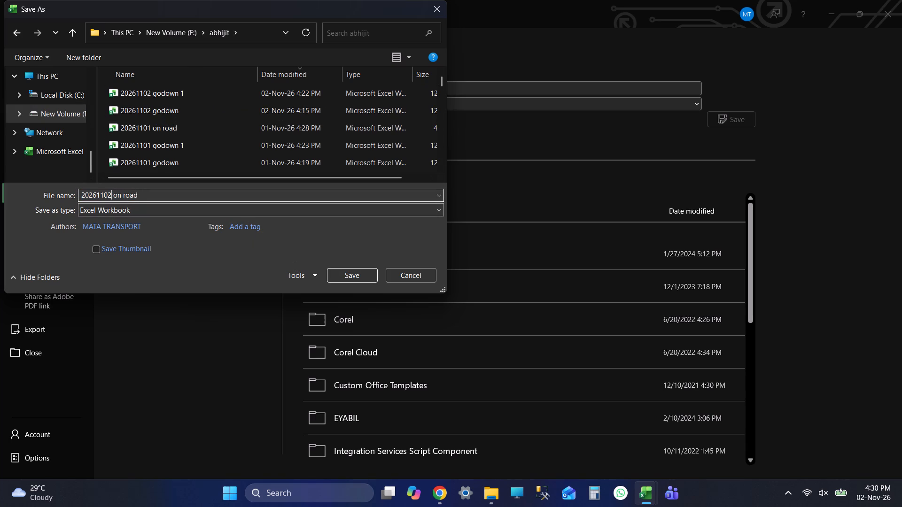
click(359, 280)
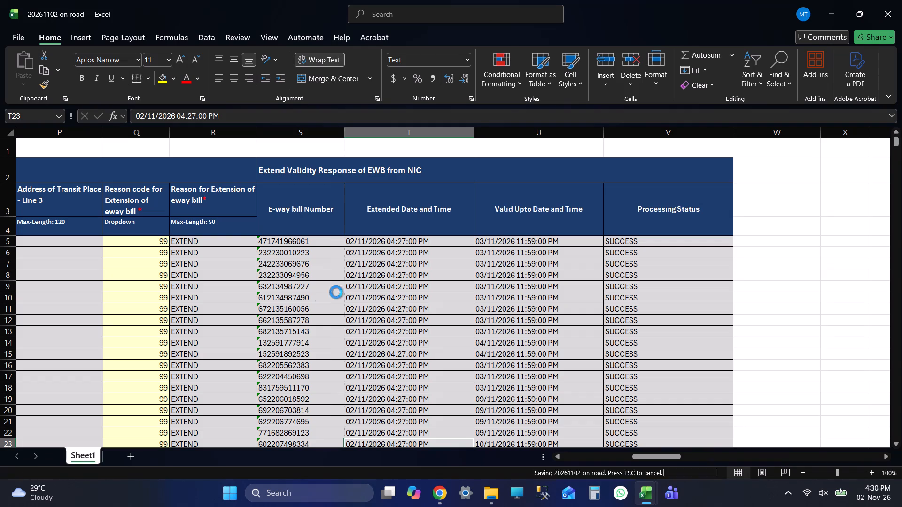
Save the 20261102 on road workbook again with cell T1 selected.
click(399, 153)
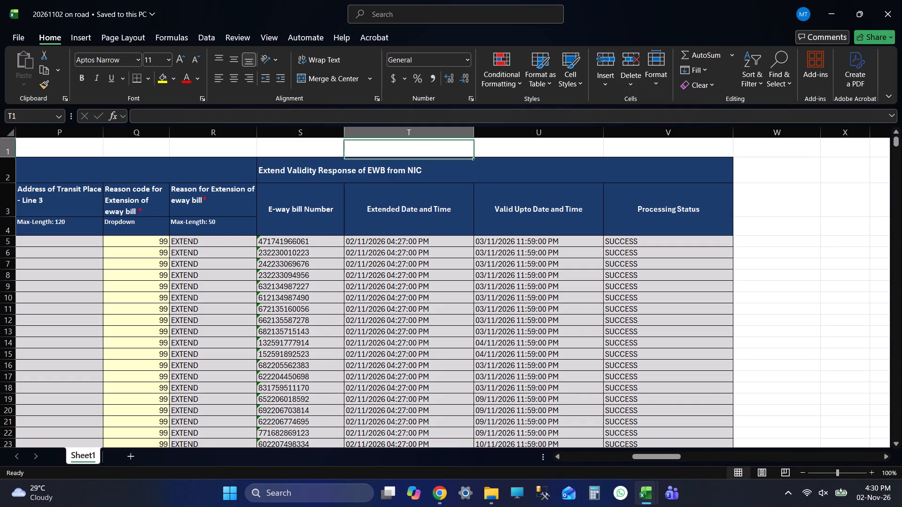
key(Up)
key(Up)
key(Up)
key(ctrl+s)
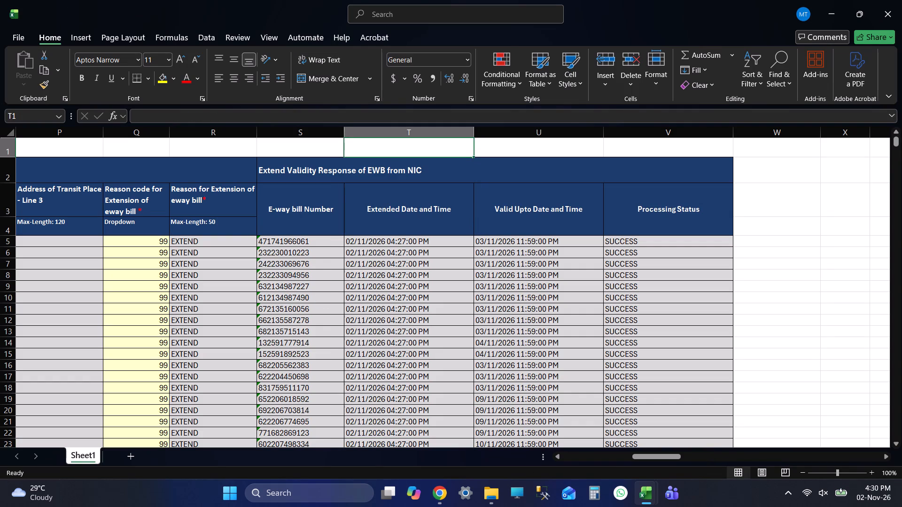
key(ctrl+s)
Review the saved workbook's NIC response columns from the first bill row past the last one and back.
key(Down)
key(Down)
key(Down)
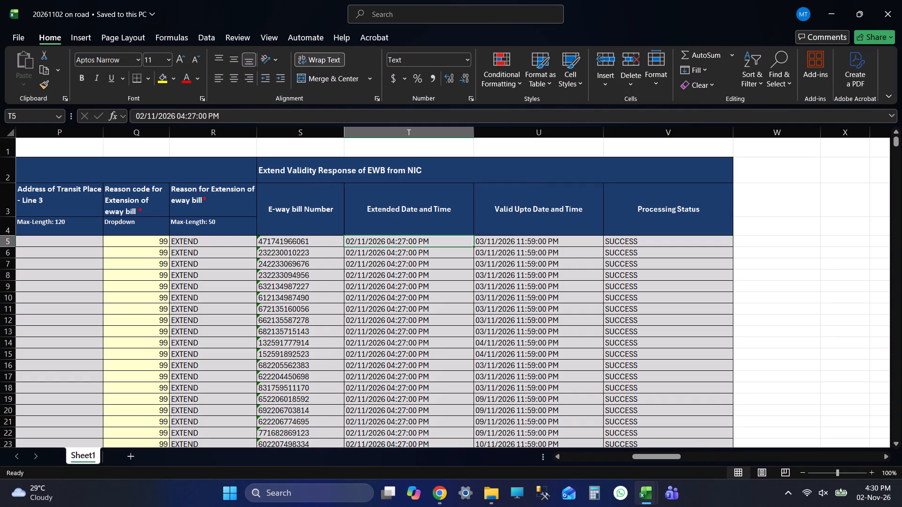
key(Page_Down)
key(Page_Down)
key(Page_Down)
key(Page_Down)
key(Page_Down)
key(Page_Down)
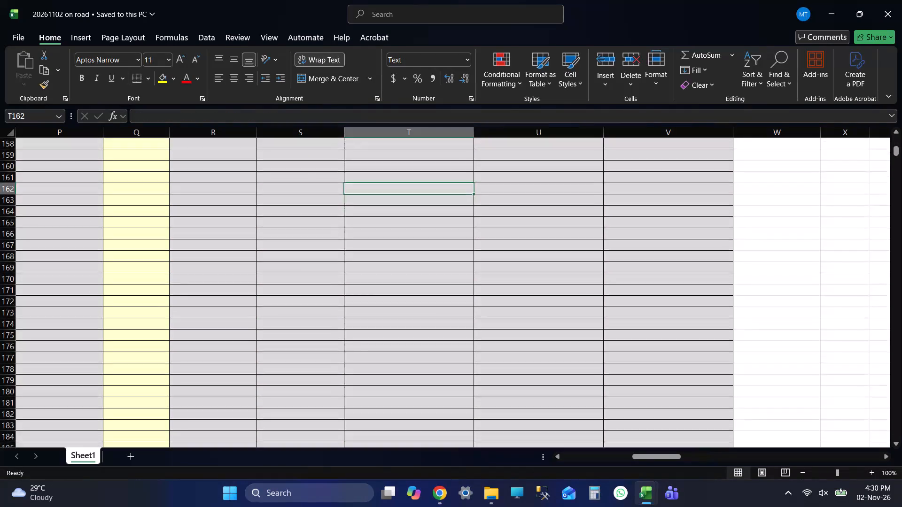
key(Page_Up)
key(Page_Up)
key(Page_Up)
key(Page_Up)
key(Page_Up)
key(Page_Up)
key(Page_Up)
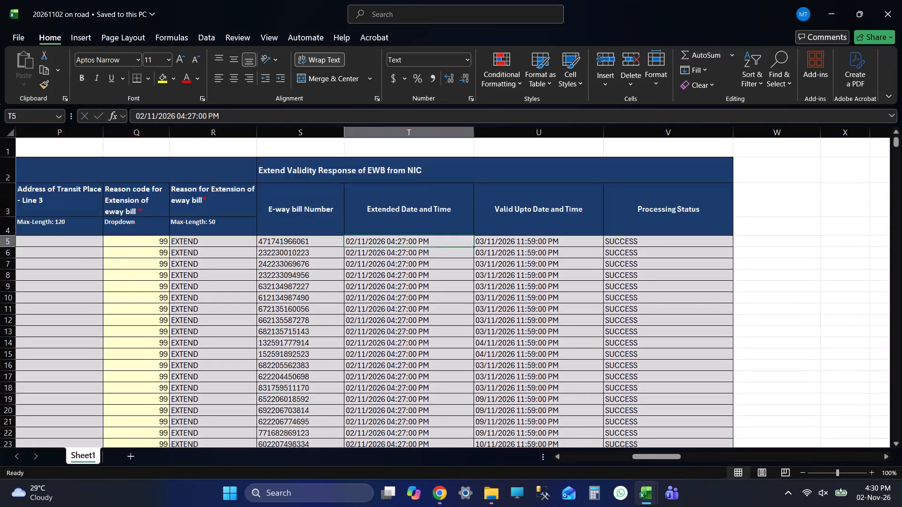
Recheck the same extended dates, valid-upto dates and processing statuses through the full list, returning to the first bill row.
key(Page_Up)
key(Page_Up)
key(Page_Up)
key(Page_Down)
key(Page_Down)
key(Page_Down)
key(Page_Down)
key(Page_Down)
key(Page_Down)
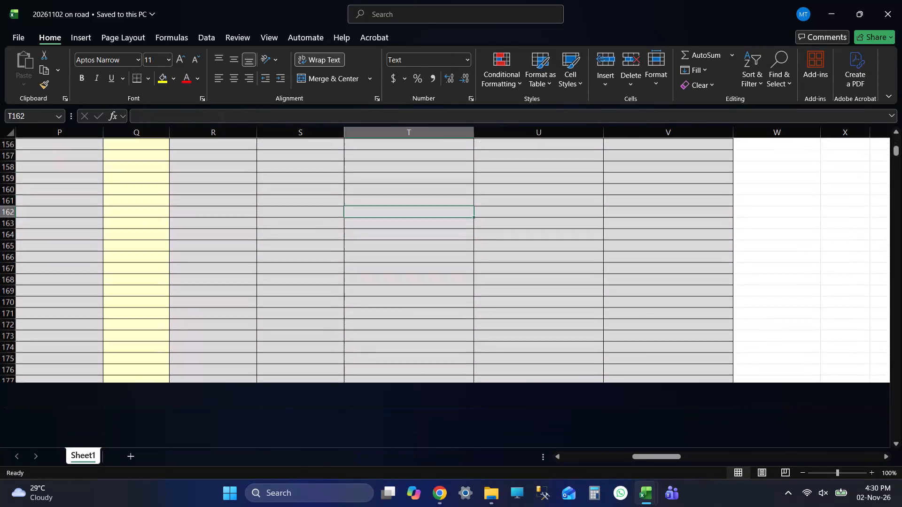
key(Page_Up)
key(Page_Up)
key(Page_Up)
key(Page_Up)
key(Page_Up)
key(Page_Up)
key(Page_Up)
key(Page_Up)
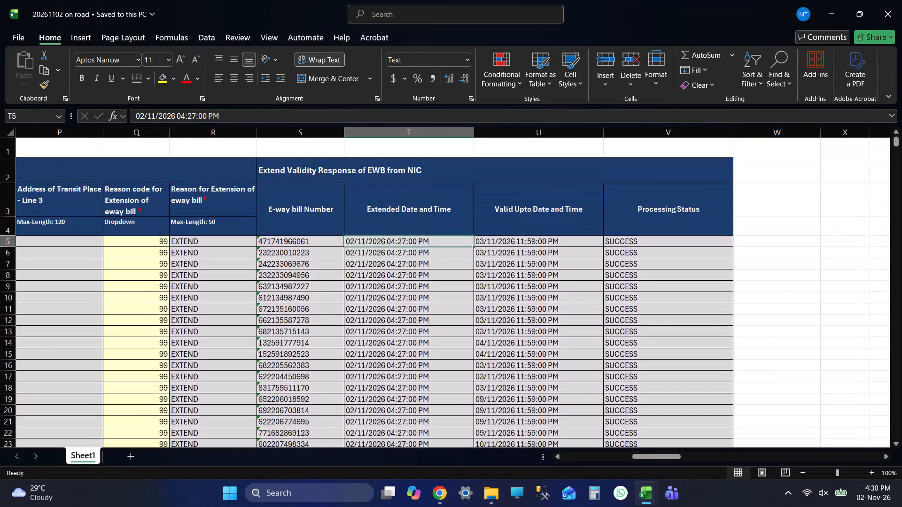
Save the 20261102 on road workbook and close it.
key(ctrl+s)
click(901, 0)
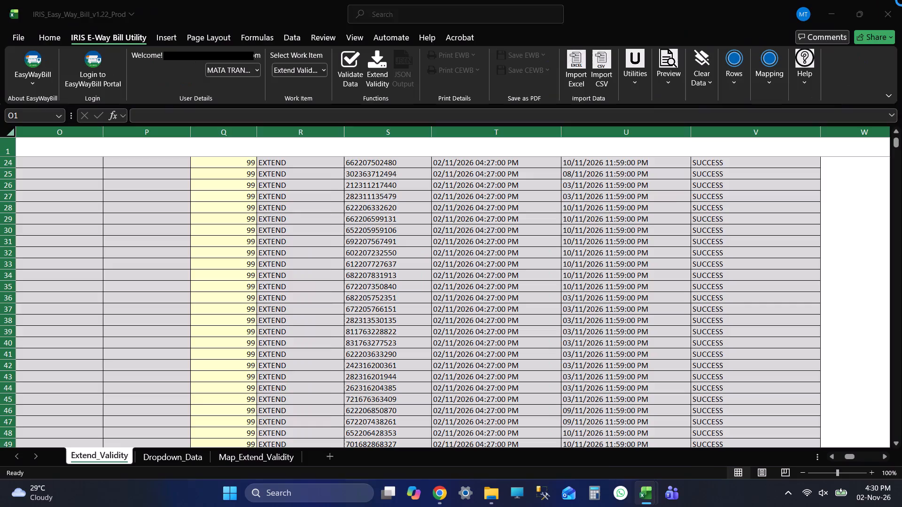
Save the IRIS_Easy_Way_Bill_v1.22_Prod workbook with cell T32 of Extend_Validity selected.
click(478, 253)
key(ctrl+s)
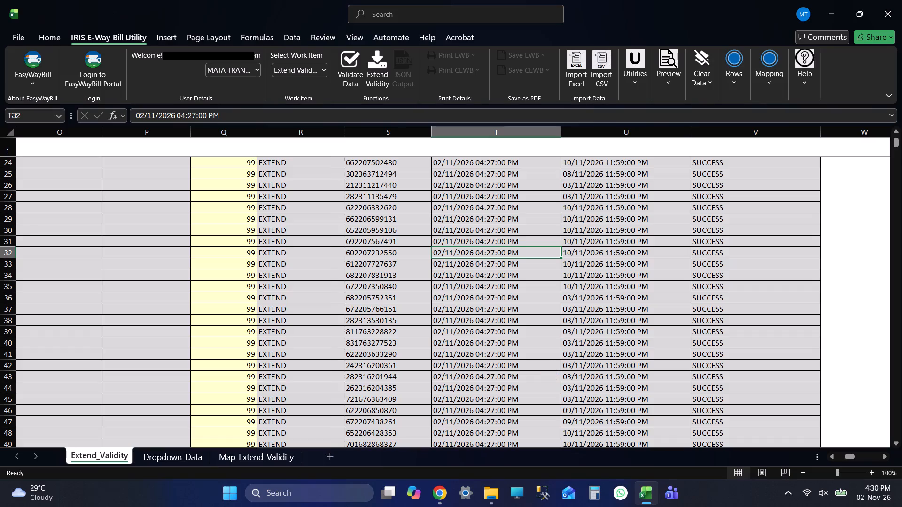
key(Page_Up)
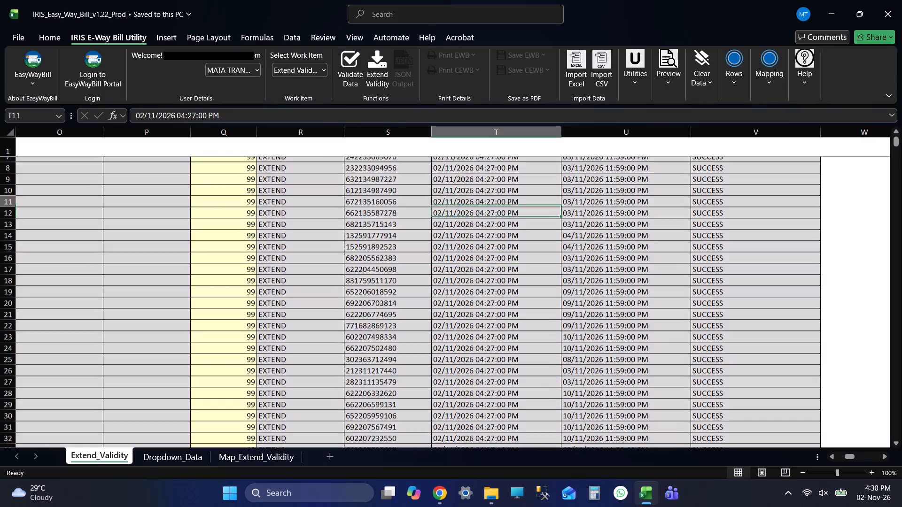
key(Page_Up)
key(Page_Up)
key(Page_Up)
key(Page_Up)
key(Page_Up)
key(Page_Up)
key(Page_Up)
key(ctrl+Page_Up)
key(ctrl+Page_Up)
key(ctrl+Page_Up)
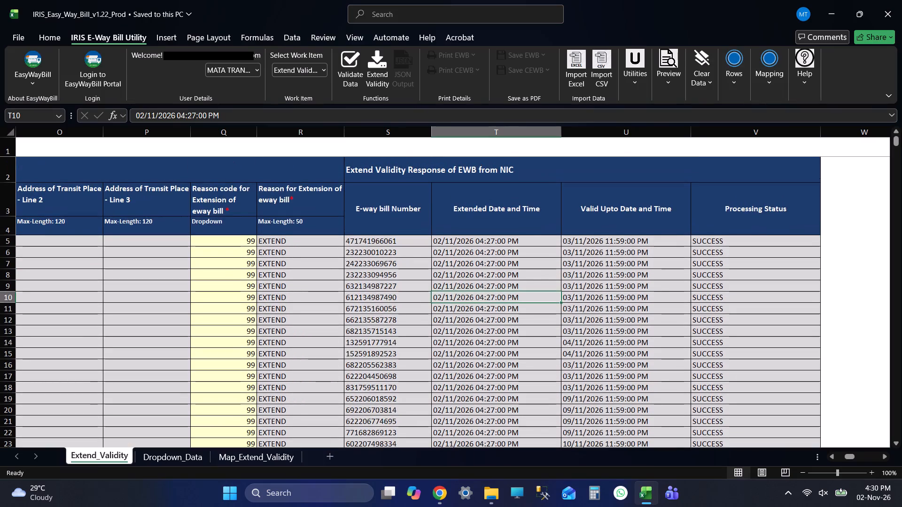
key(Page_Down)
key(Page_Down)
key(Page_Down)
key(Page_Down)
key(Page_Down)
key(Page_Down)
key(Page_Up)
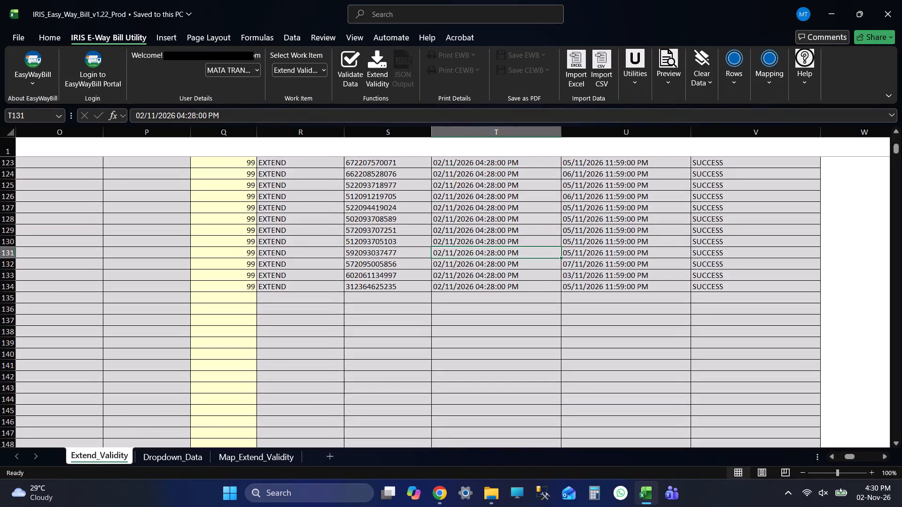
Close the IRIS_Easy_Way_Bill_v1.22_Prod workbook.
click(901, 0)
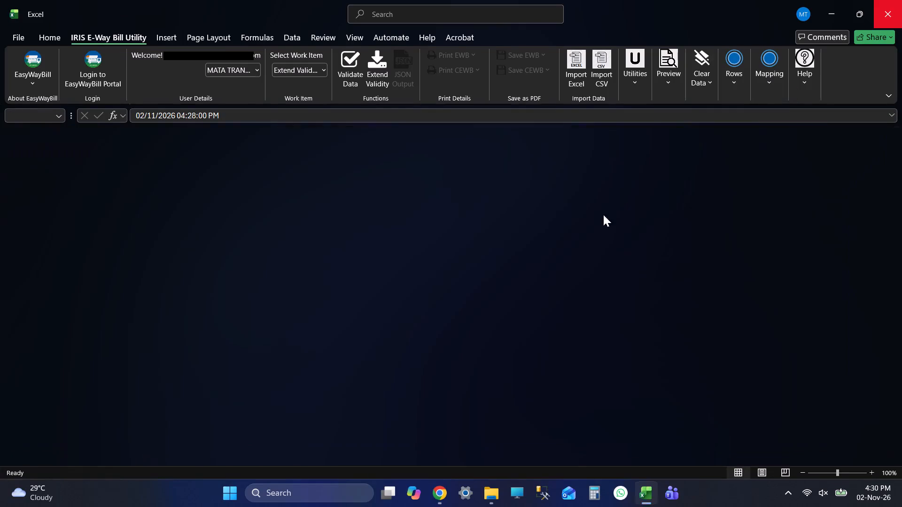
Open EXTENDED FILE 20261102 from the E Way Bill folder's EXTENDED FILES subfolder and show its BOOKING sheet.
click(42, 229)
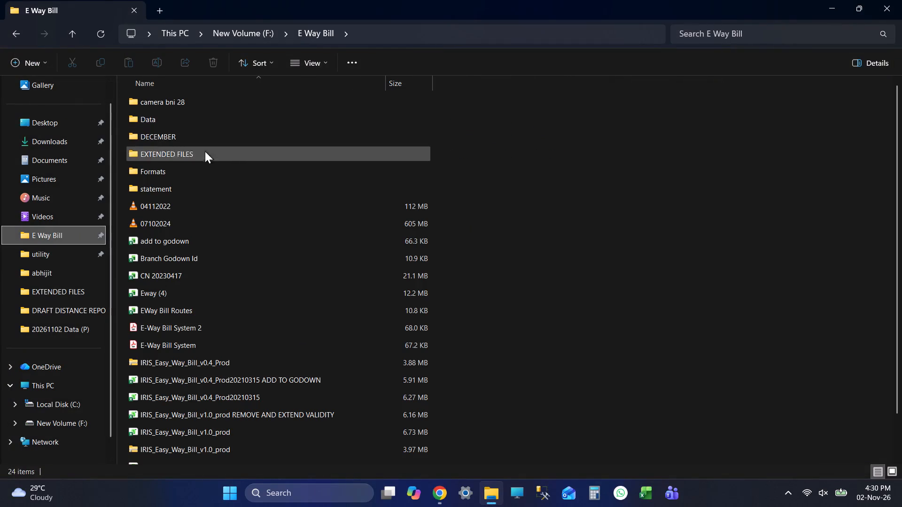
double_click(222, 154)
double_click(237, 106)
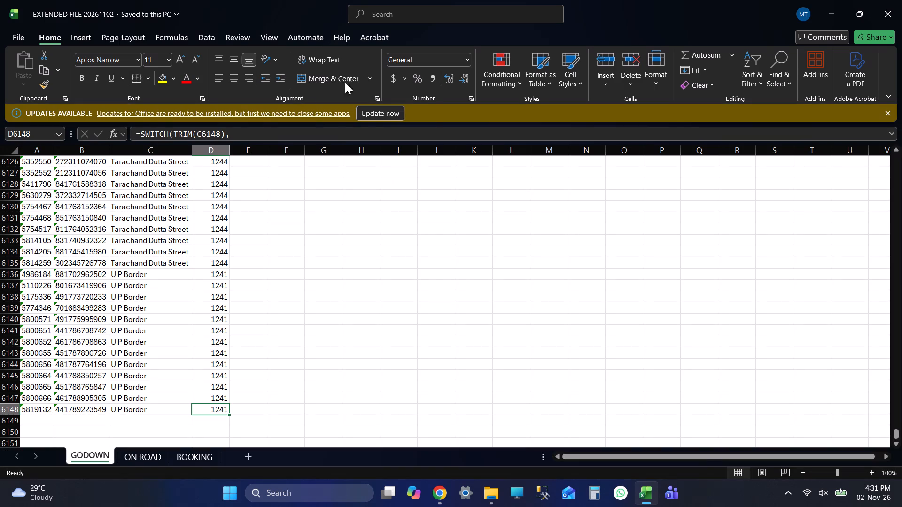
click(186, 466)
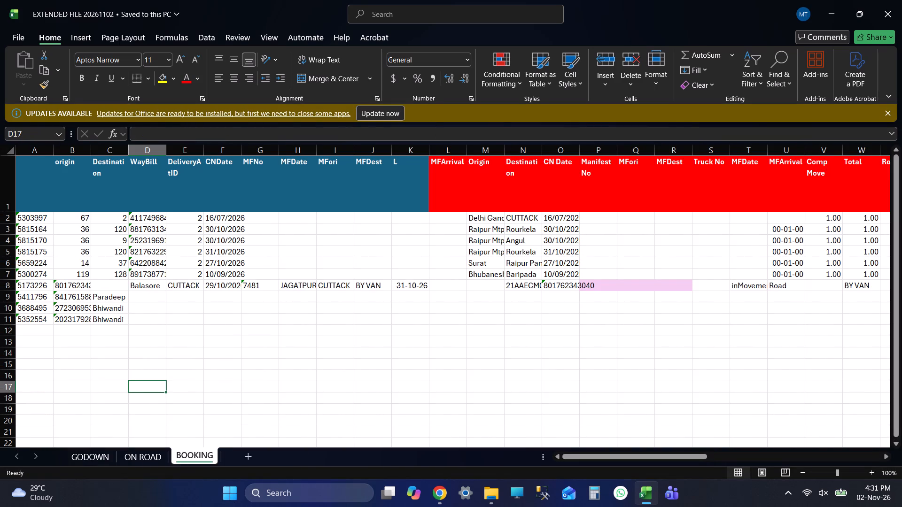
Copy the Paradeep e-way bill number from B9 and open the My EWB list in the Easy way Bills portal in Chrome.
click(69, 300)
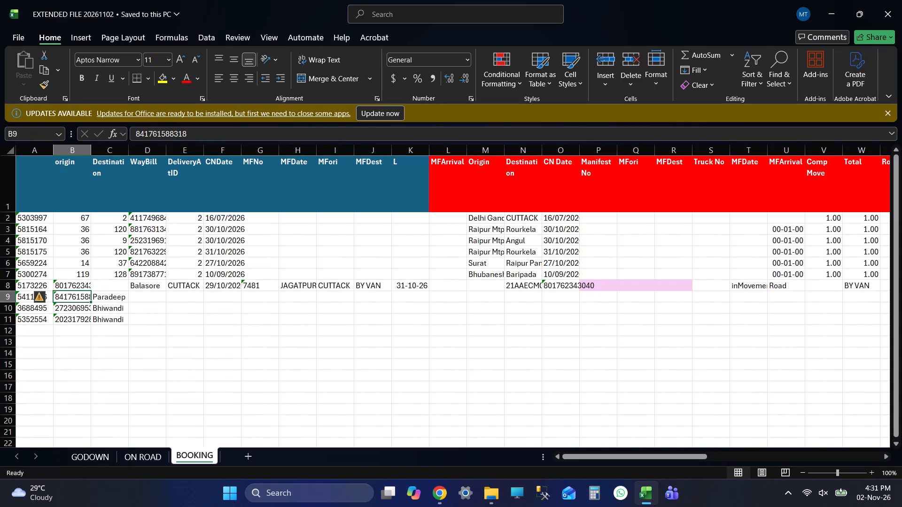
key(ctrl+c)
key(alt+Tab)
click(901, 0)
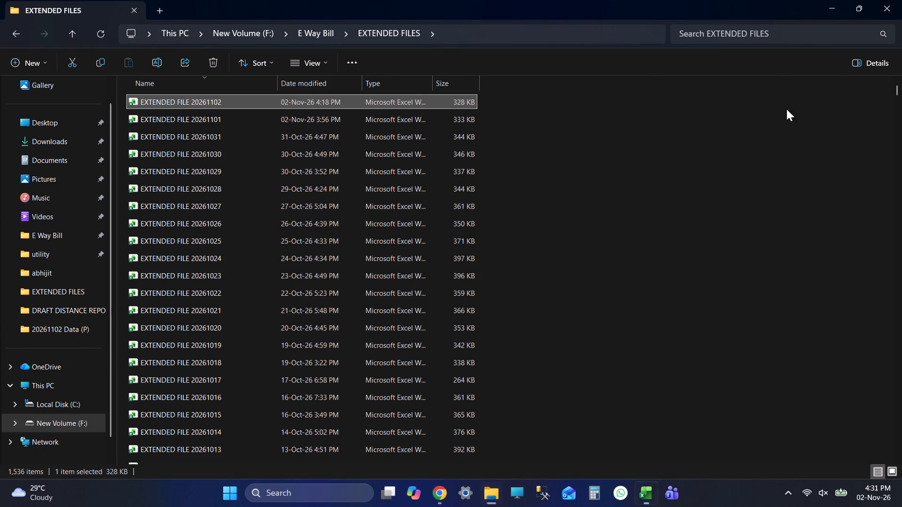
key(alt+Tab)
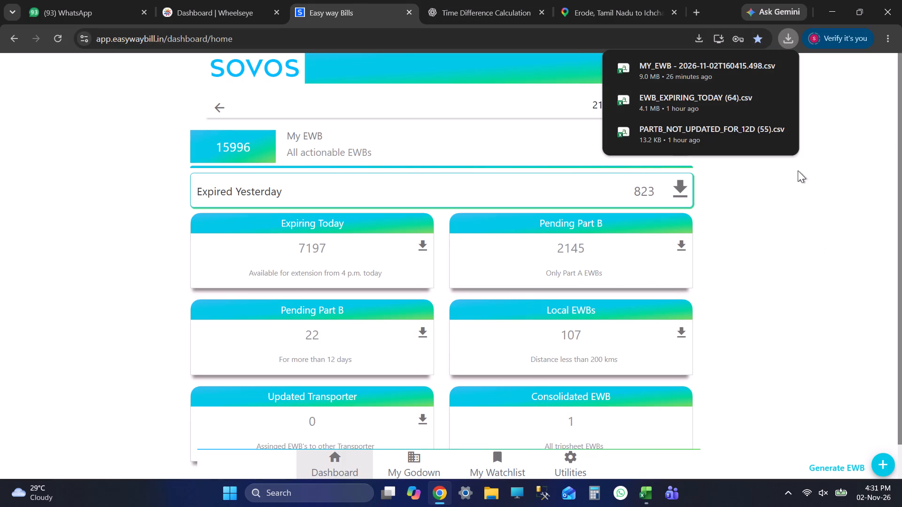
click(795, 210)
click(402, 154)
click(333, 181)
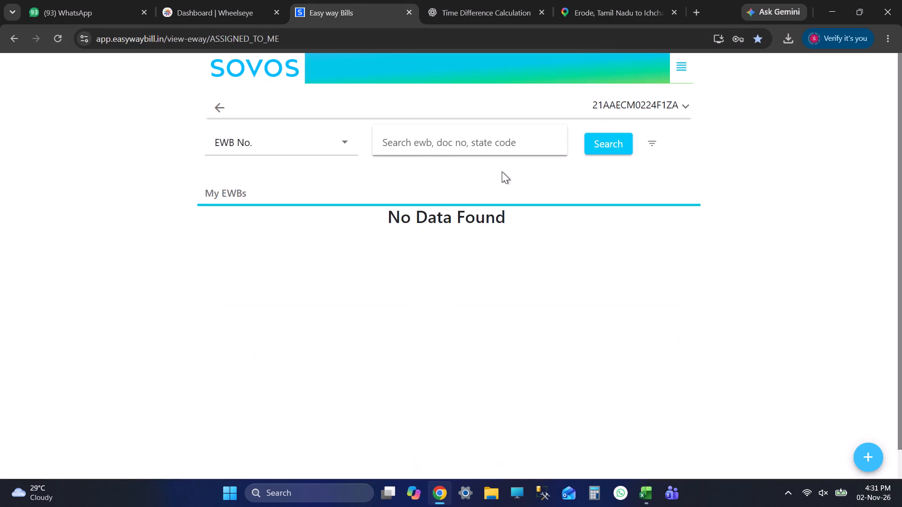
click(455, 149)
key(ctrl+v)
click(634, 147)
click(613, 151)
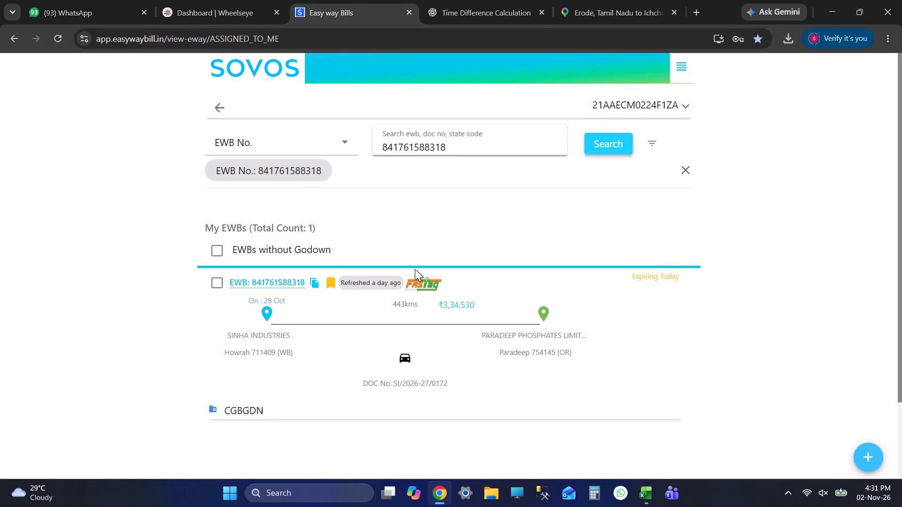
click(210, 283)
click(853, 446)
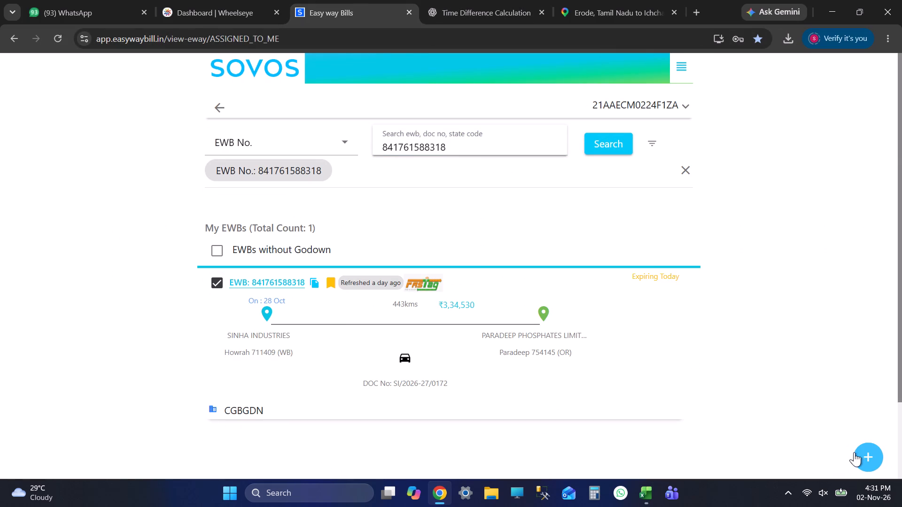
key(alt+Tab)
key(alt+Tab)
click(865, 461)
click(830, 189)
click(482, 424)
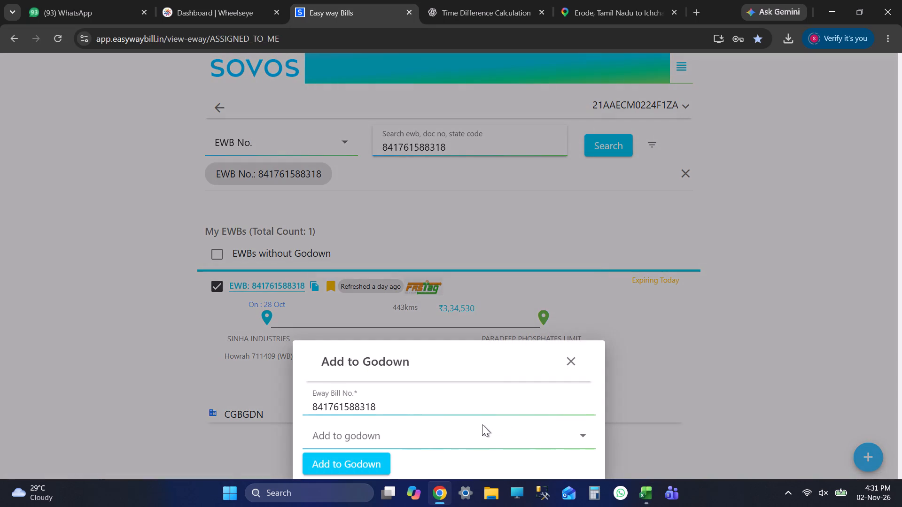
text(pd)
key(Return)
click(359, 472)
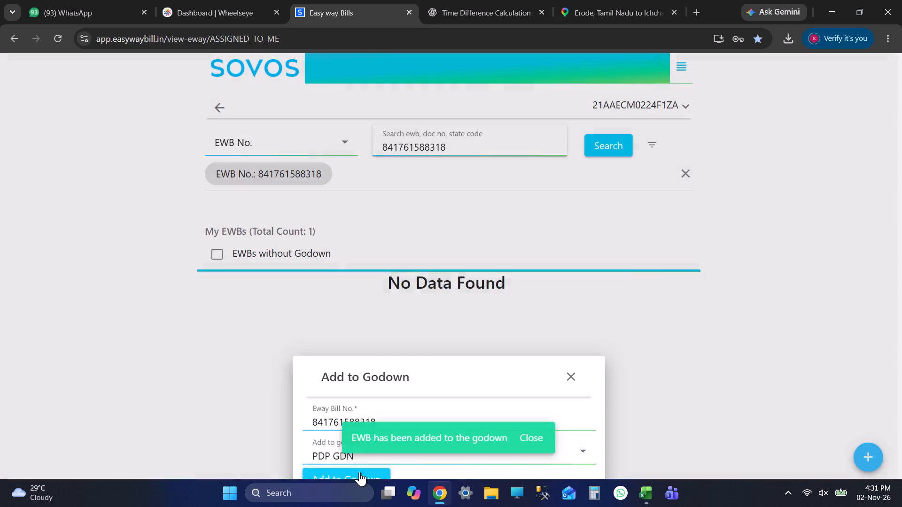
Back in the Excel BOOKING sheet, highlight the Paradeep bill number in B9 with yellow fill.
key(alt+Tab)
click(160, 68)
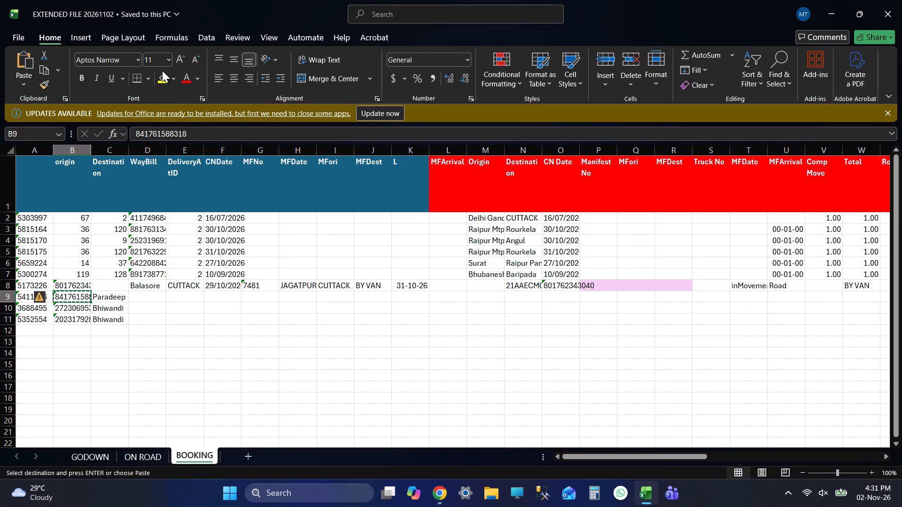
click(162, 70)
click(163, 78)
click(78, 309)
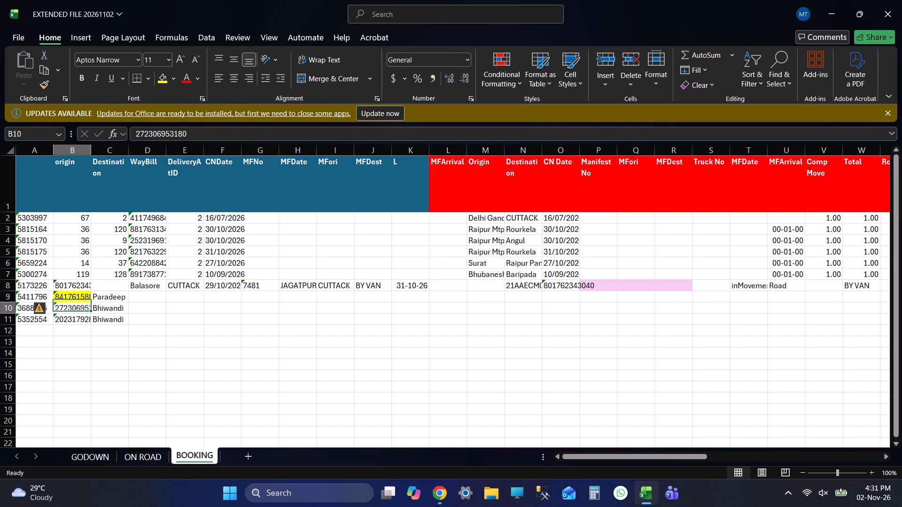
key(ctrl+c)
key(alt+Tab)
double_click(472, 142)
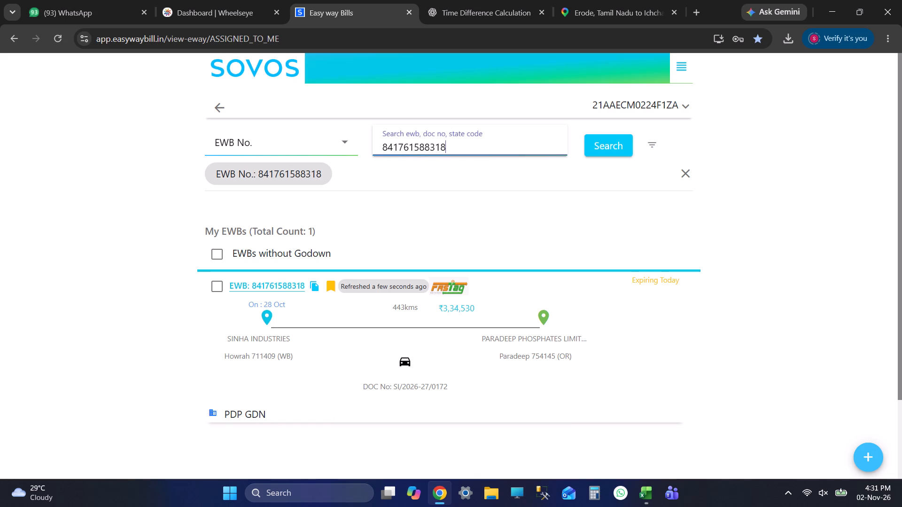
key(ctrl+v)
click(629, 142)
click(228, 285)
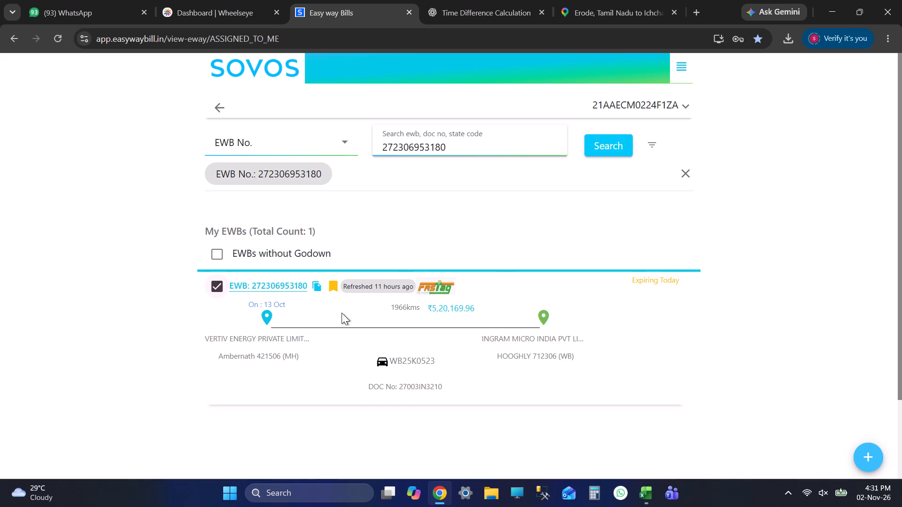
click(863, 461)
click(790, 347)
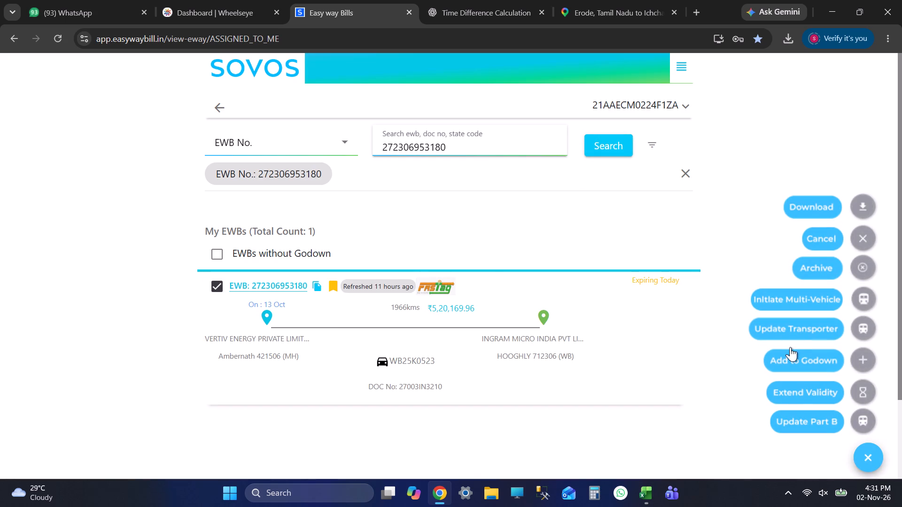
click(521, 432)
text(bw)
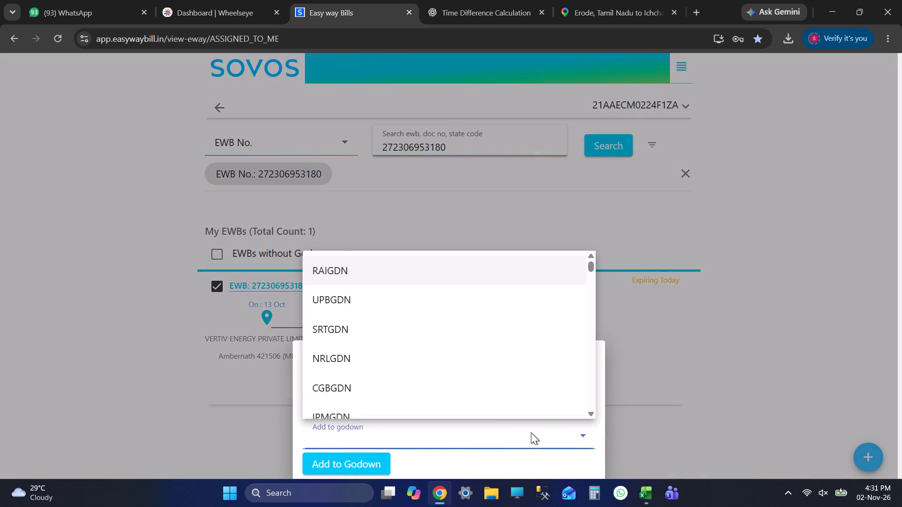
key(Return)
click(354, 473)
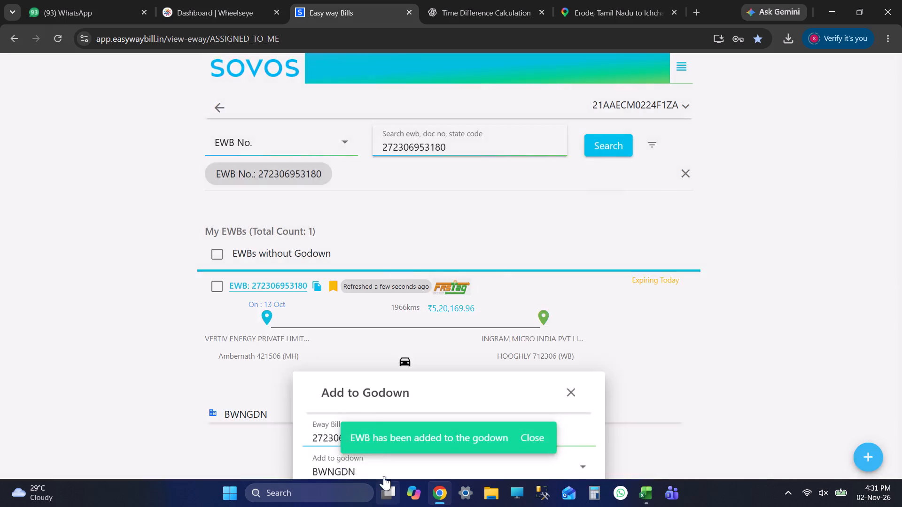
Highlight bill number cell B10 in the Excel BOOKING sheet with yellow fill.
key(alt+Tab)
click(165, 79)
click(93, 320)
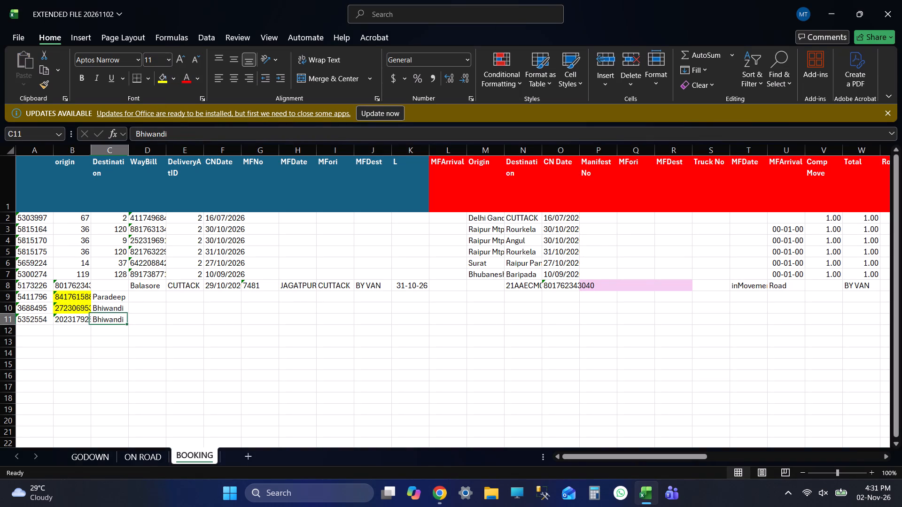
click(78, 318)
key(ctrl+c)
key(alt+Tab)
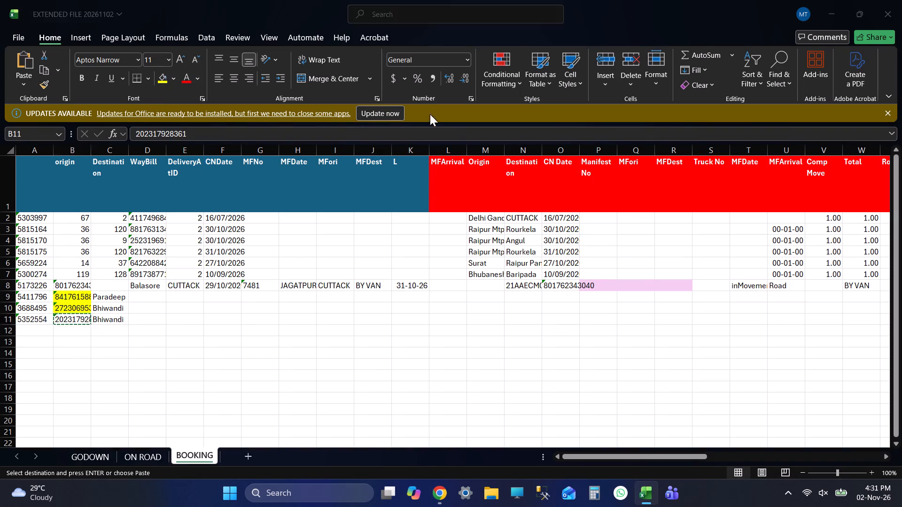
double_click(420, 151)
key(ctrl+v)
click(625, 136)
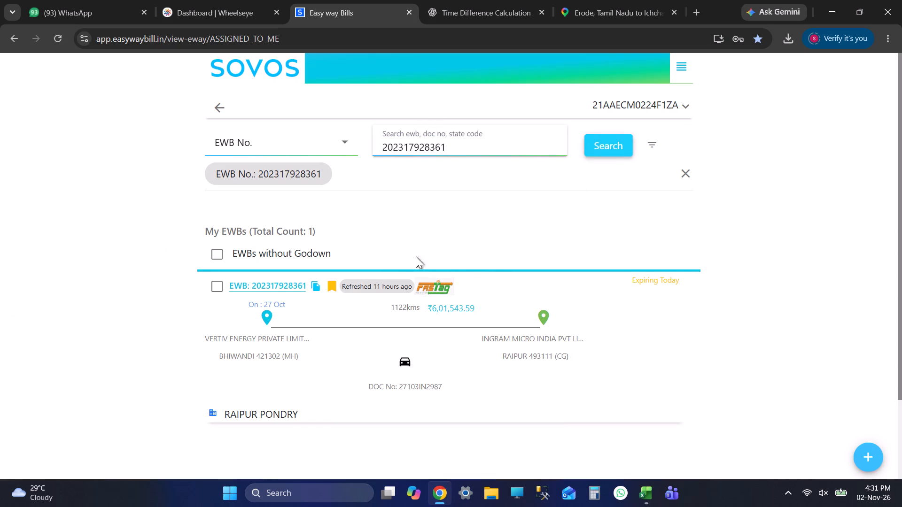
click(206, 281)
click(866, 461)
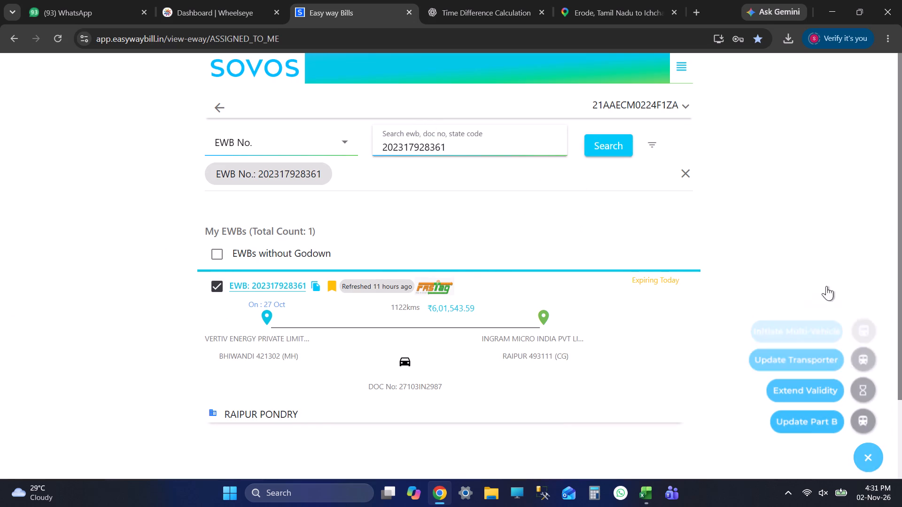
click(810, 191)
key(alt+Tab)
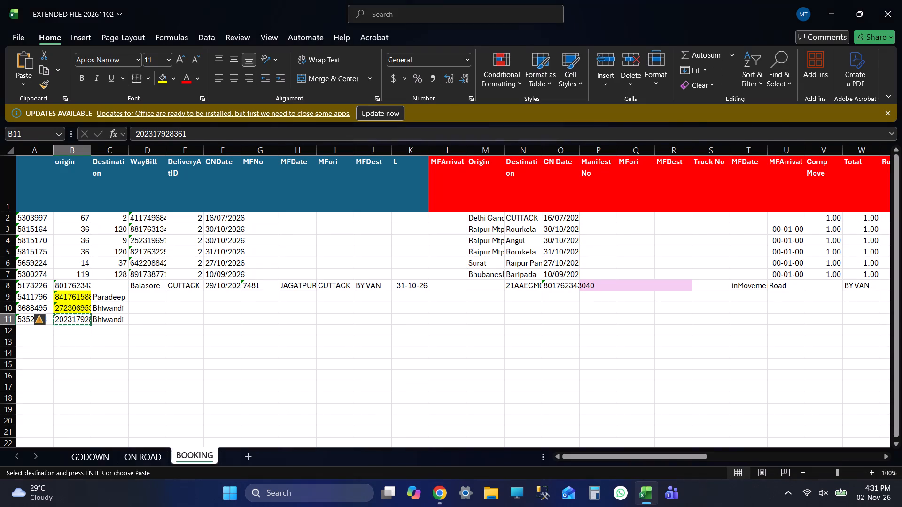
key(alt+Tab)
click(423, 441)
text(bw)
key(Return)
click(346, 466)
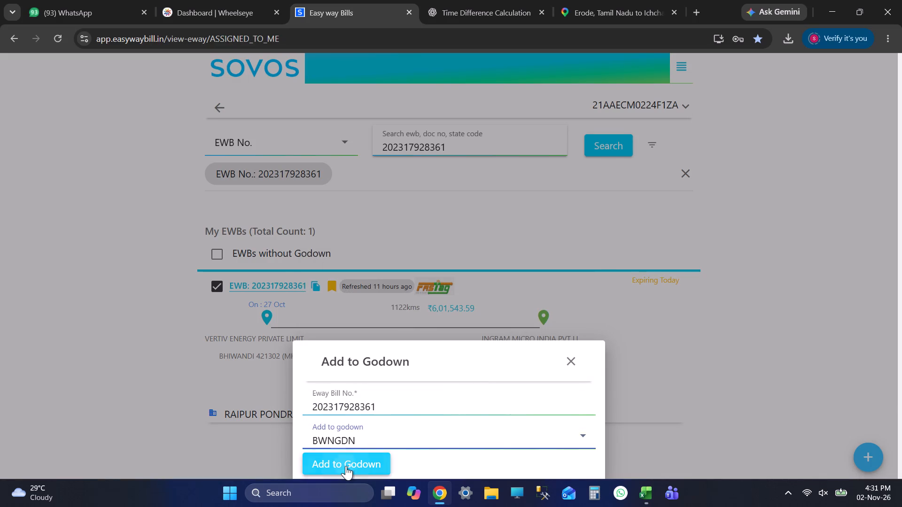
Highlight bill number cell B11 in the Excel BOOKING sheet with yellow fill.
key(alt+Tab)
click(166, 79)
click(223, 323)
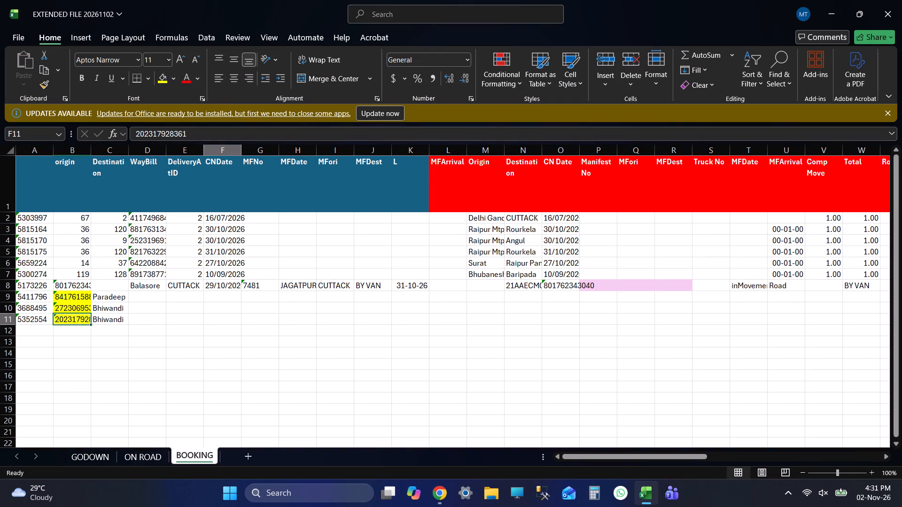
click(486, 273)
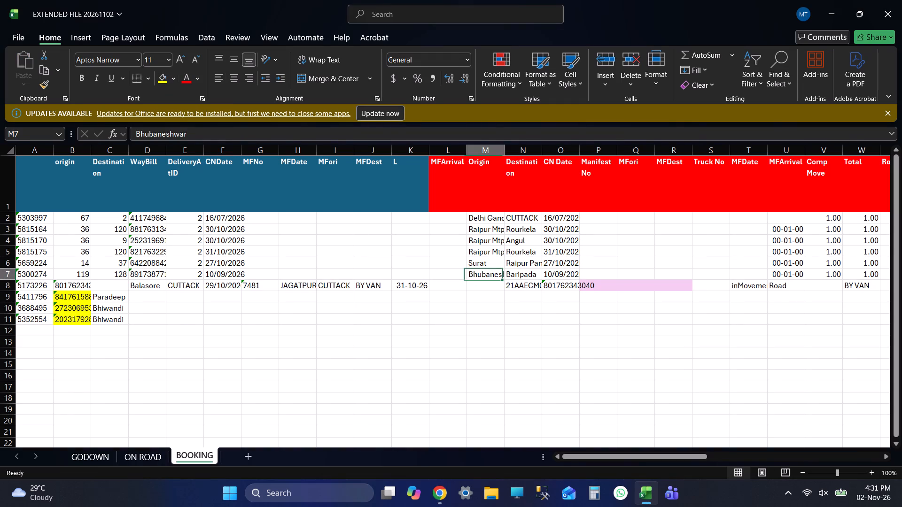
click(82, 284)
key(ctrl+c)
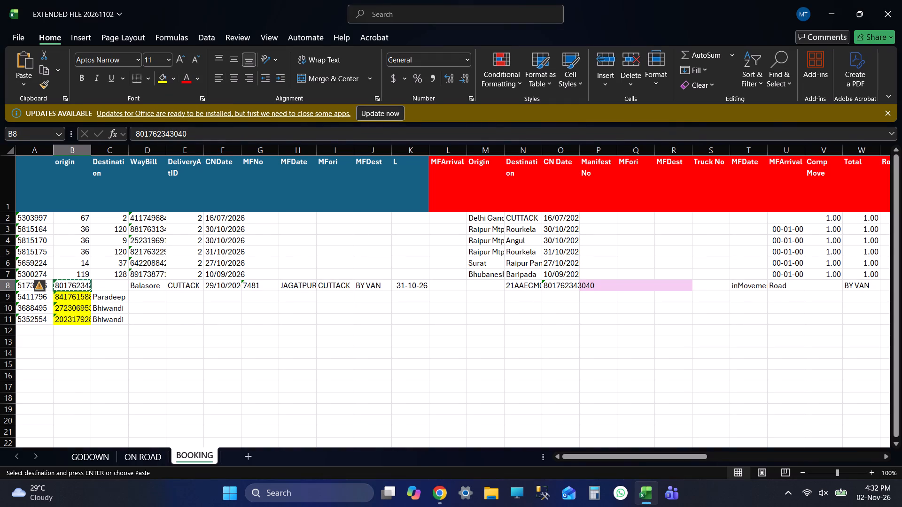
key(alt+Tab)
double_click(416, 150)
key(ctrl+v)
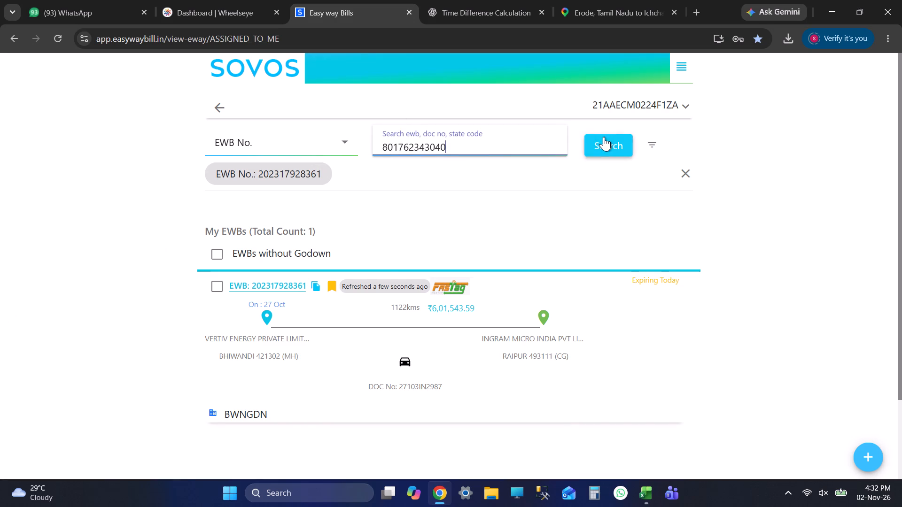
click(604, 137)
click(213, 280)
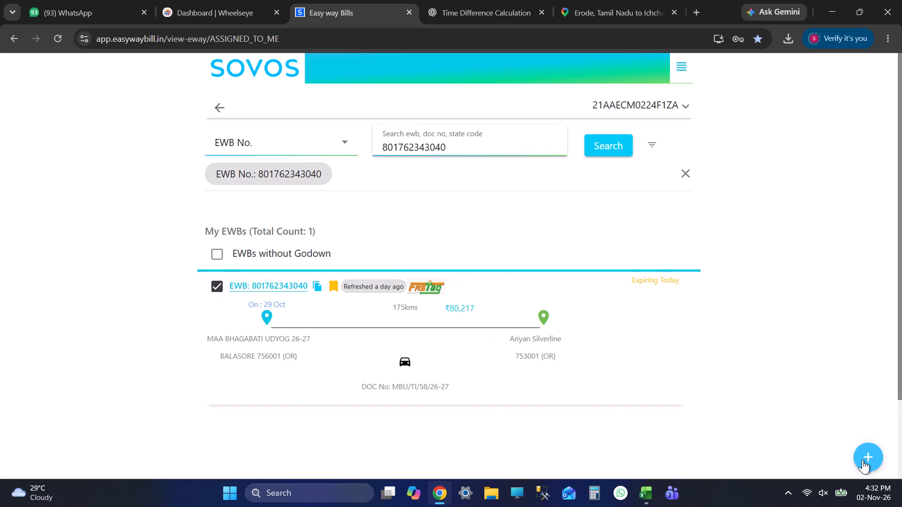
click(863, 460)
click(796, 358)
click(459, 438)
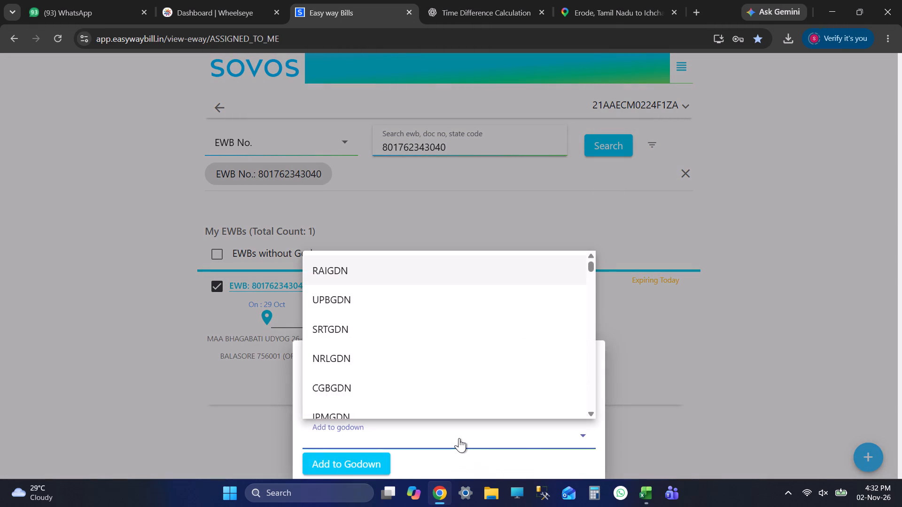
text(ct)
key(Return)
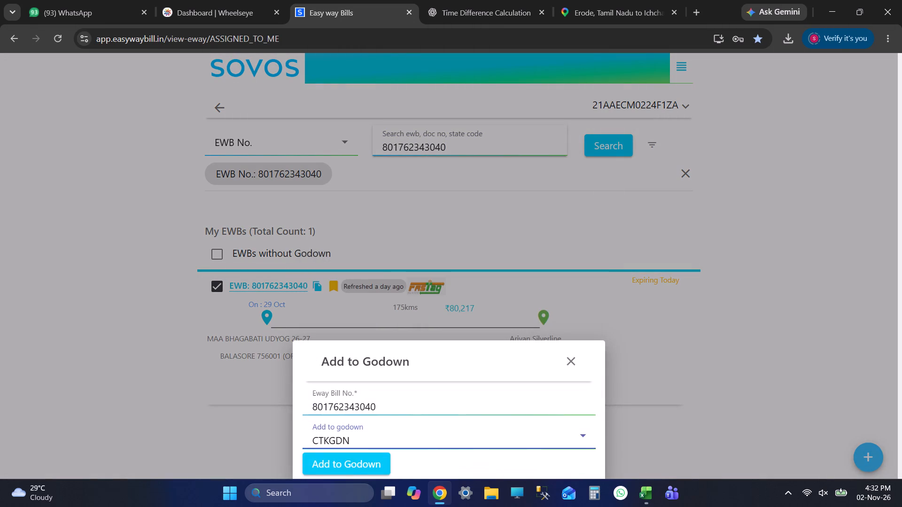
click(348, 451)
Highlight bill number cell B8 in the Excel BOOKING sheet with yellow fill.
key(alt+Tab)
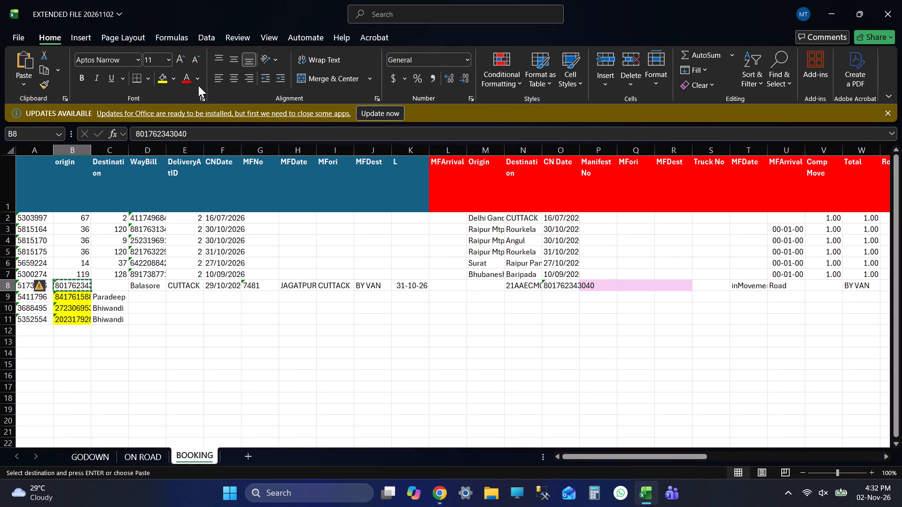
click(165, 80)
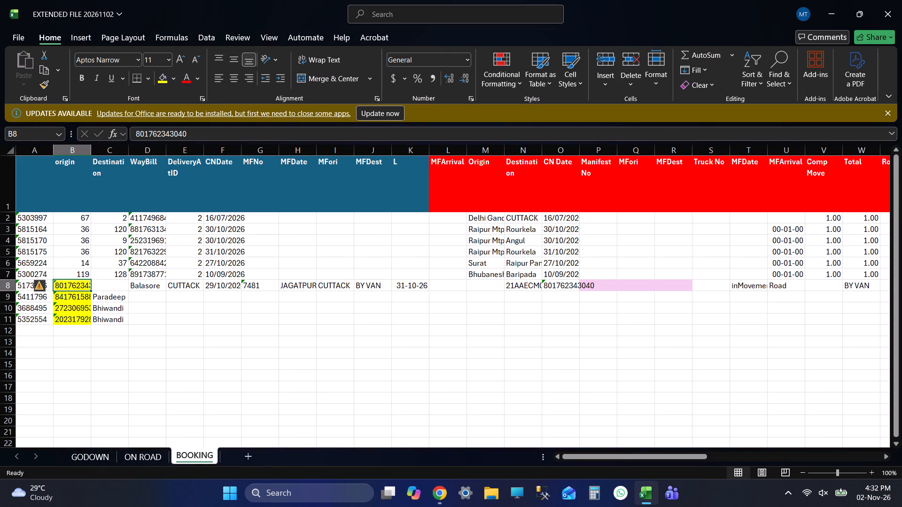
click(467, 261)
key(shift+Tab)
key(shift+Tab)
key(shift+Tab)
key(shift+Tab)
key(shift+Tab)
key(shift+Tab)
key(shift+Tab)
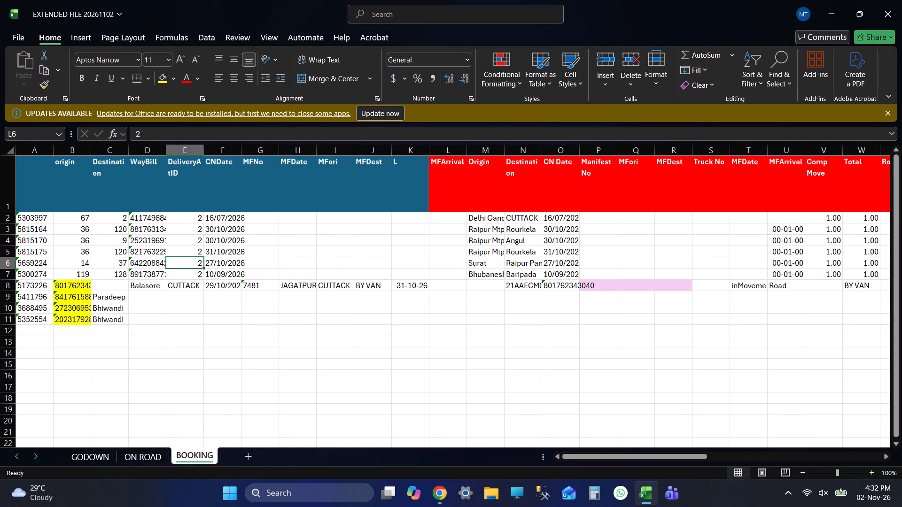
key(shift+Tab)
key(ctrl+c)
key(alt+Tab)
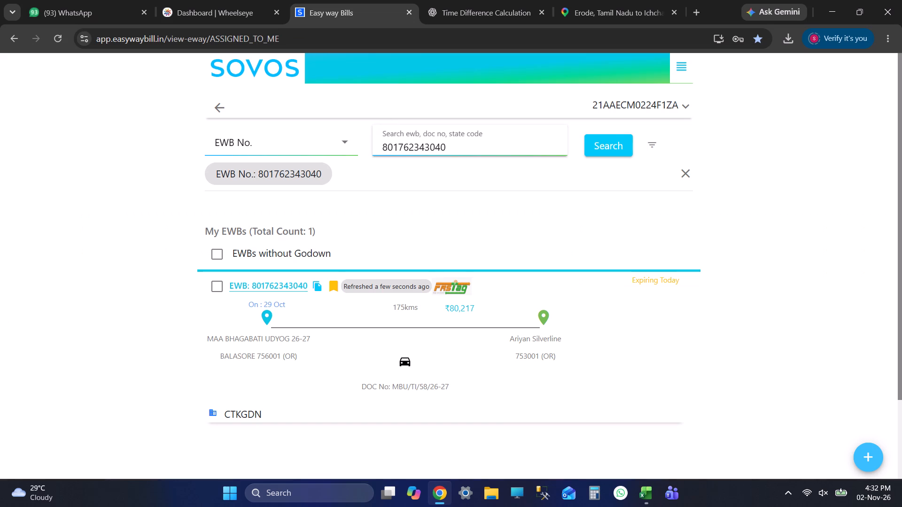
double_click(420, 149)
key(ctrl+v)
click(589, 147)
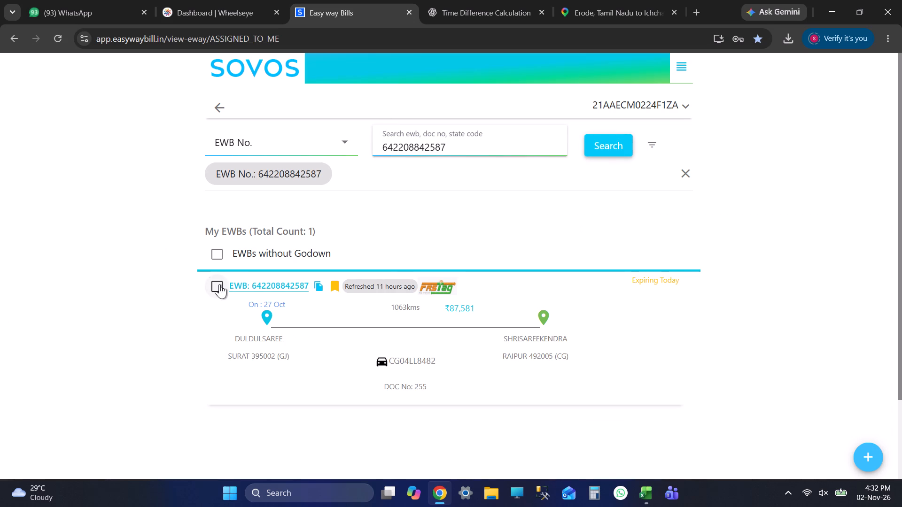
click(219, 284)
click(883, 461)
click(793, 354)
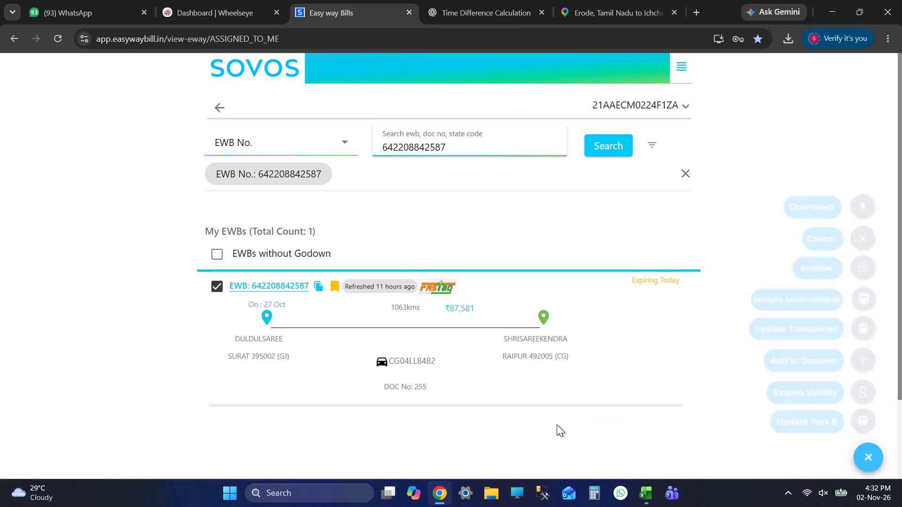
click(384, 426)
text(srt)
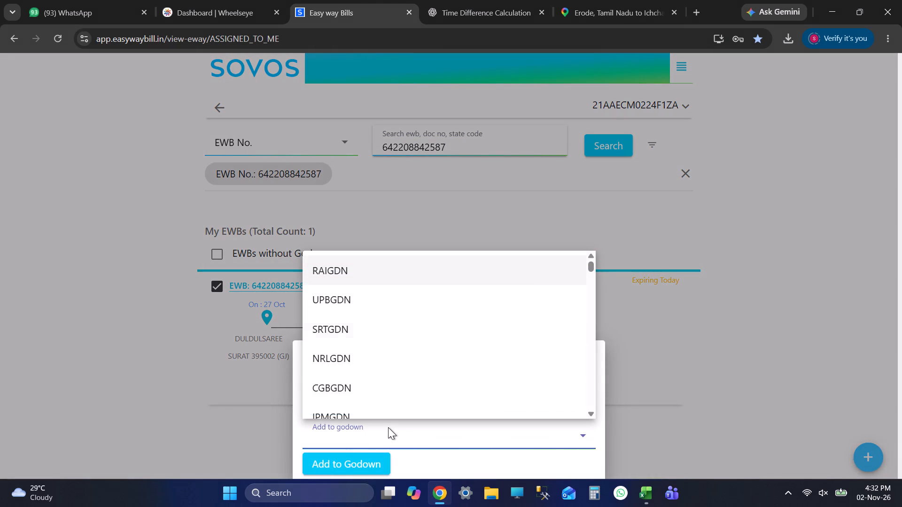
text(sr)
key(Return)
key(alt+Tab)
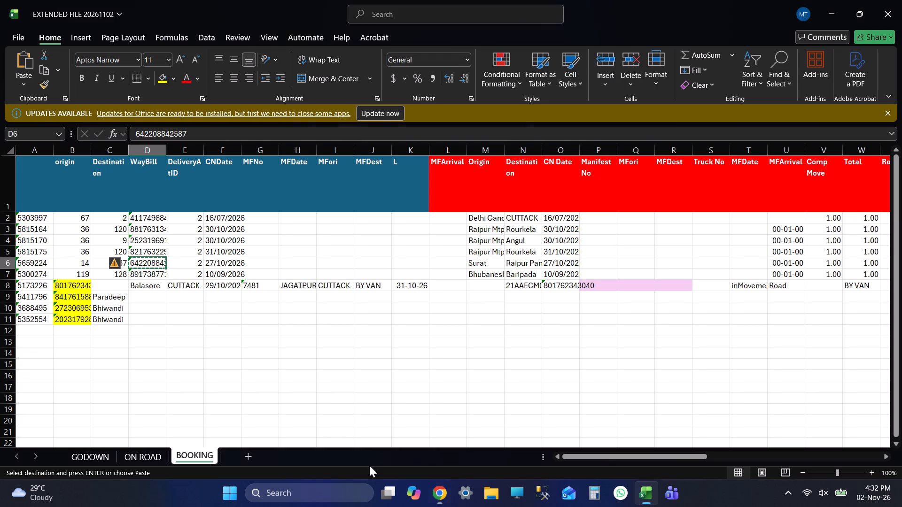
key(alt+Tab)
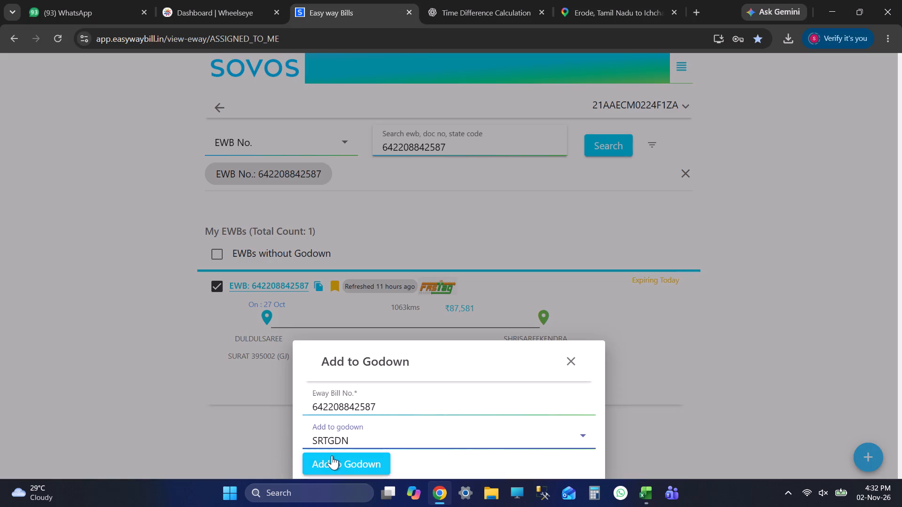
click(332, 455)
Highlight waybill cell D6 in the Excel BOOKING sheet with yellow fill.
key(alt+Tab)
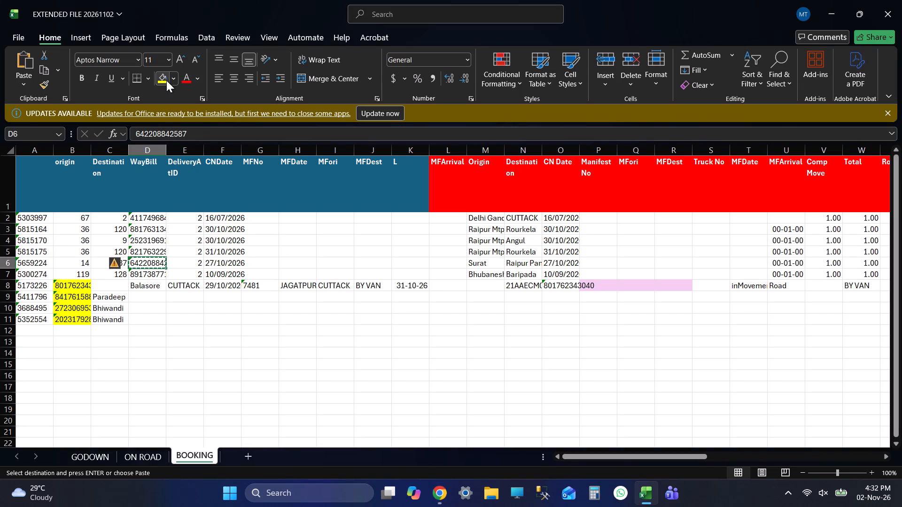
click(166, 80)
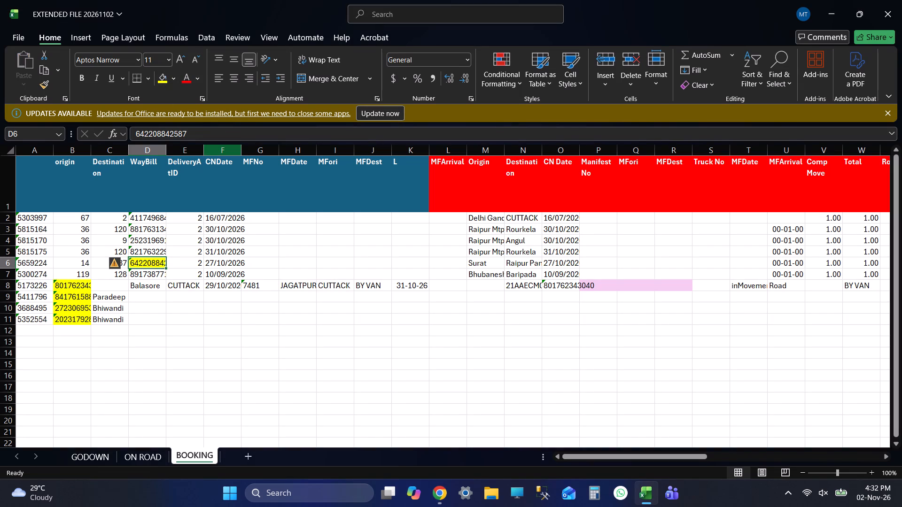
click(146, 276)
key(ctrl+c)
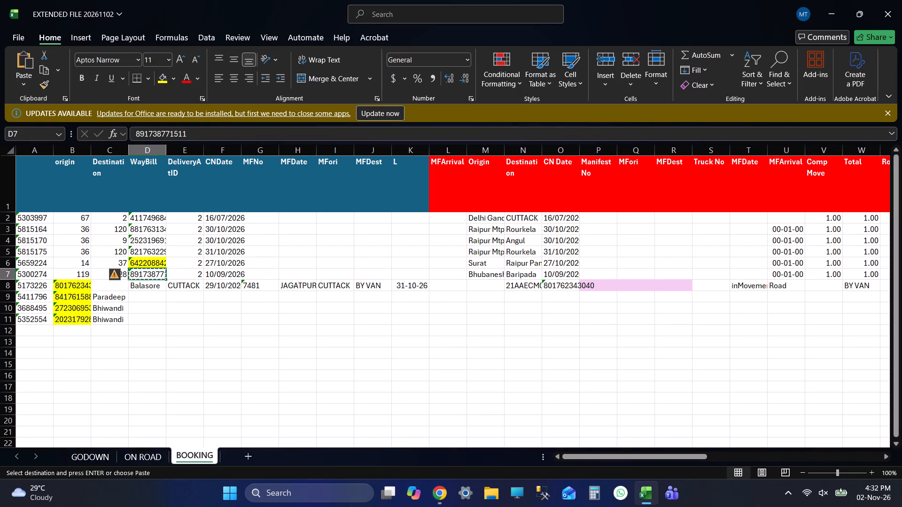
key(alt+Tab)
double_click(404, 148)
key(ctrl+v)
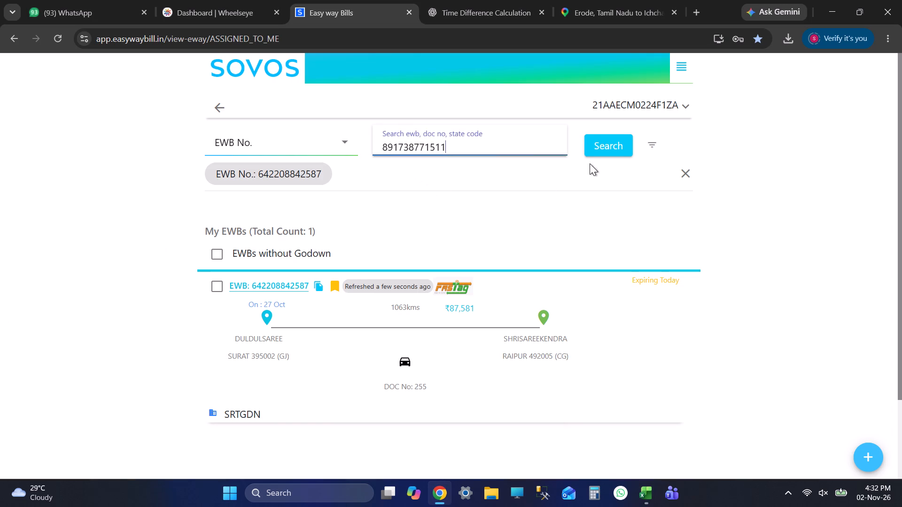
click(606, 153)
click(218, 288)
click(868, 455)
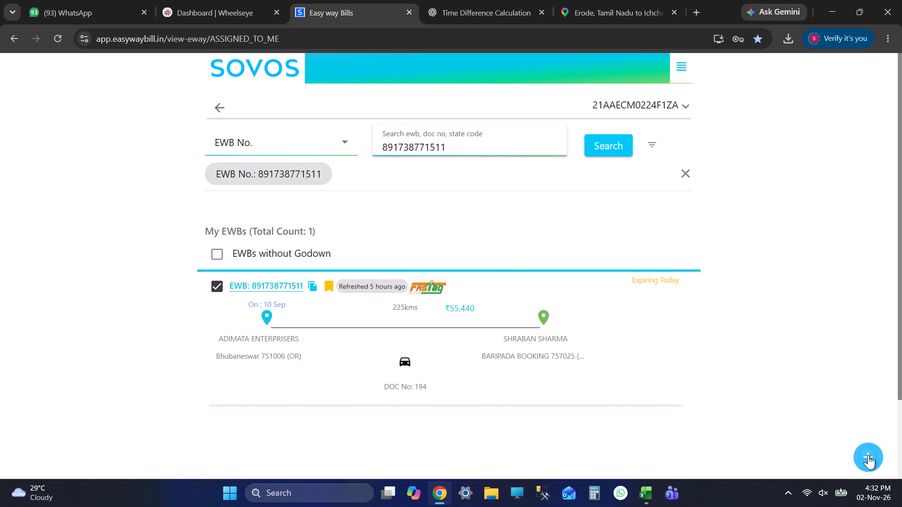
click(797, 360)
click(439, 443)
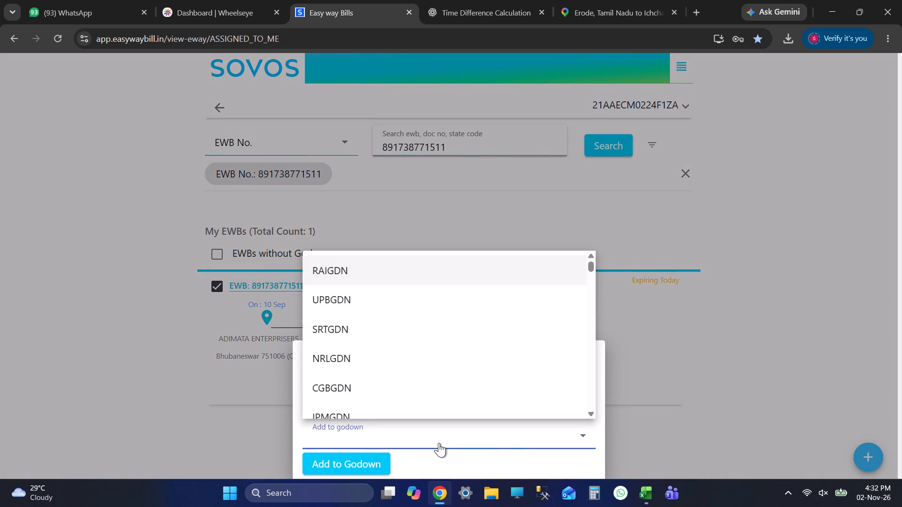
text(bhu)
key(Return)
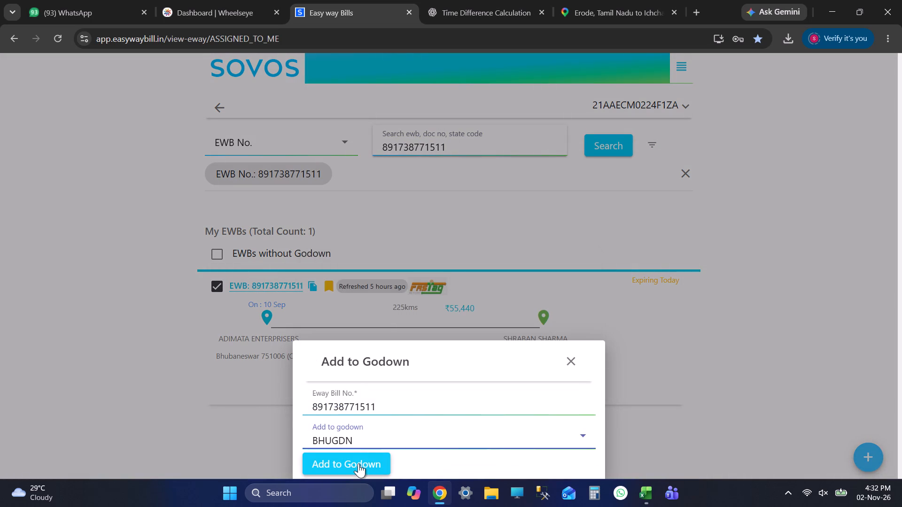
click(358, 463)
Highlight waybill cell D7 in the Excel BOOKING sheet with yellow fill.
key(alt+Tab)
click(164, 72)
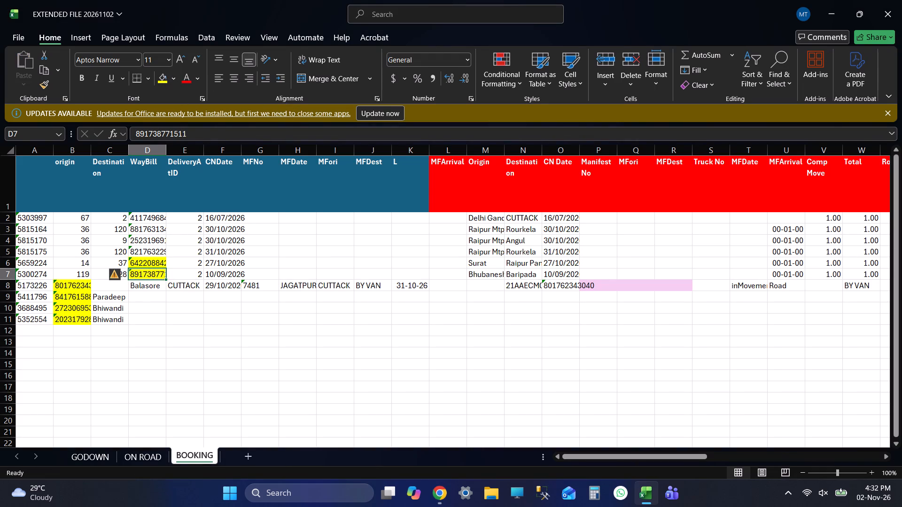
click(482, 253)
key(shift+Tab)
key(shift+Tab)
key(shift+Tab)
key(shift+Tab)
key(shift+Tab)
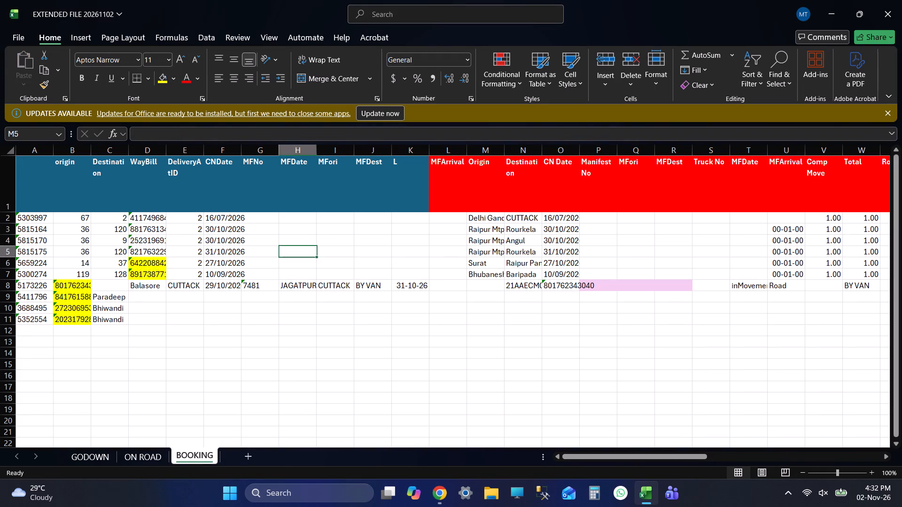
key(shift+Tab)
key(shift+Tab)
key(shift+Tab)
key(shift+Tab)
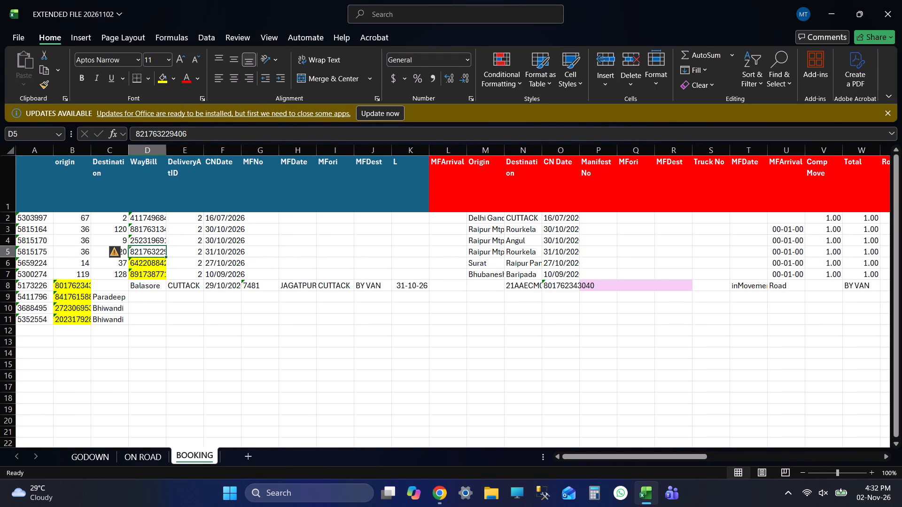
key(ctrl+c)
key(alt+Tab)
click(418, 138)
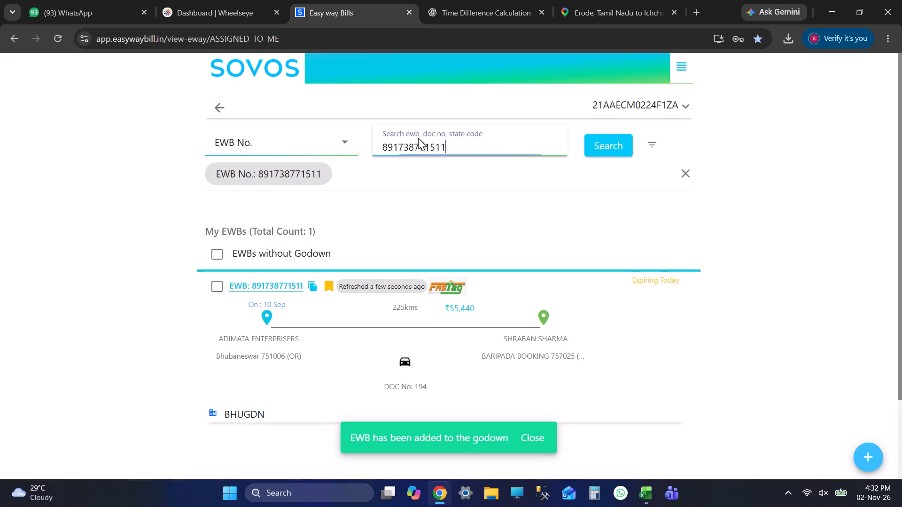
double_click(418, 149)
key(ctrl+v)
click(605, 143)
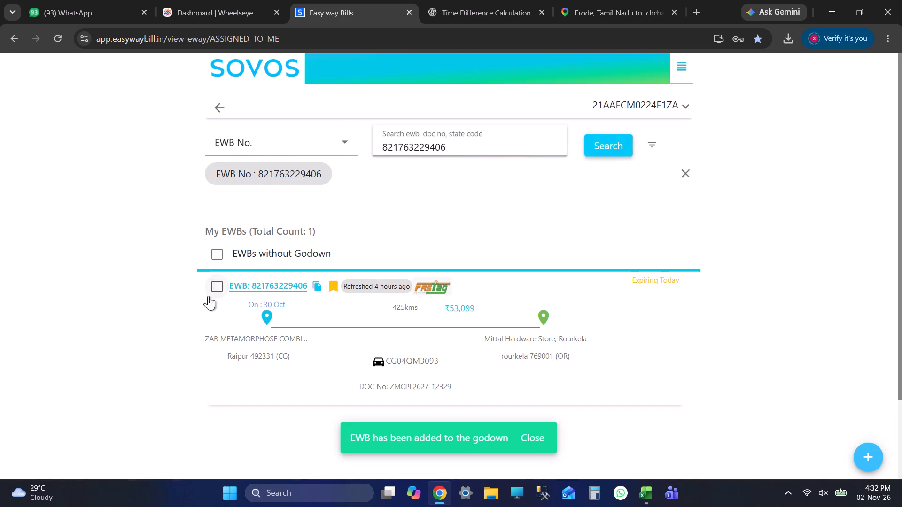
click(209, 295)
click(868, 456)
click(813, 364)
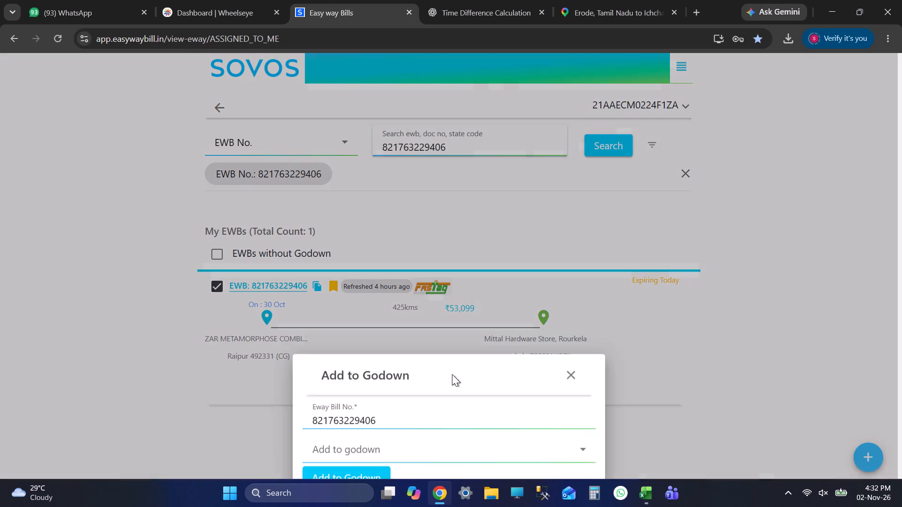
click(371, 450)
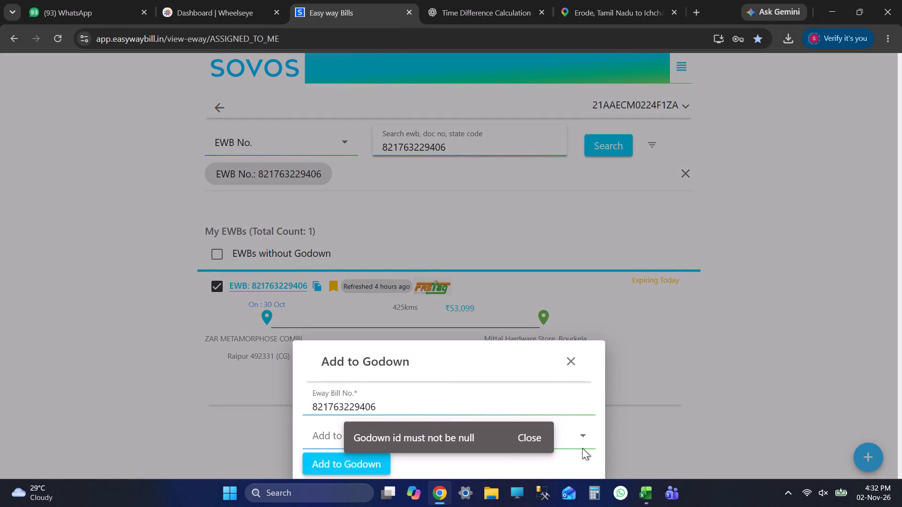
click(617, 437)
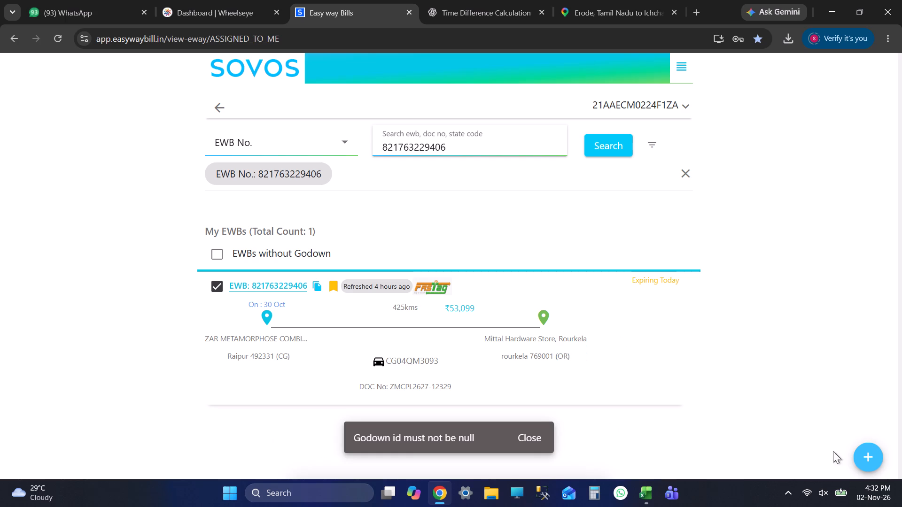
click(879, 464)
click(801, 357)
click(504, 438)
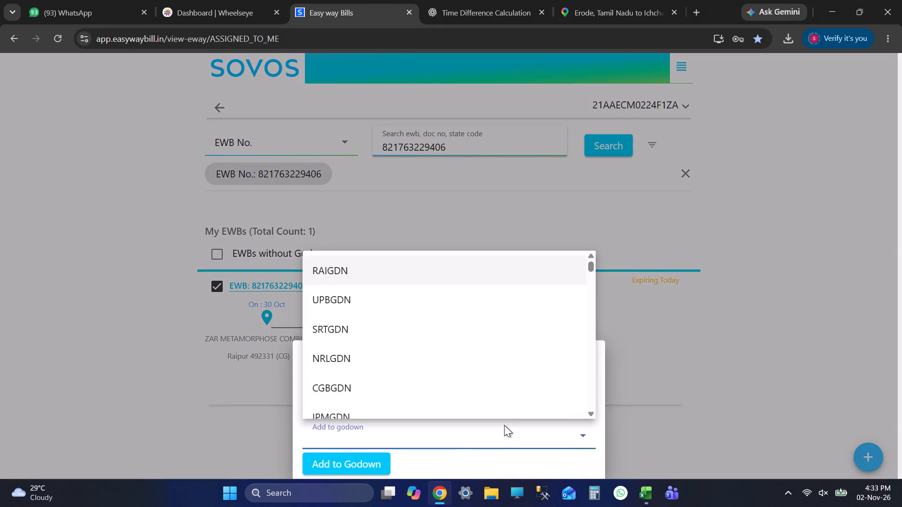
click(375, 270)
click(358, 468)
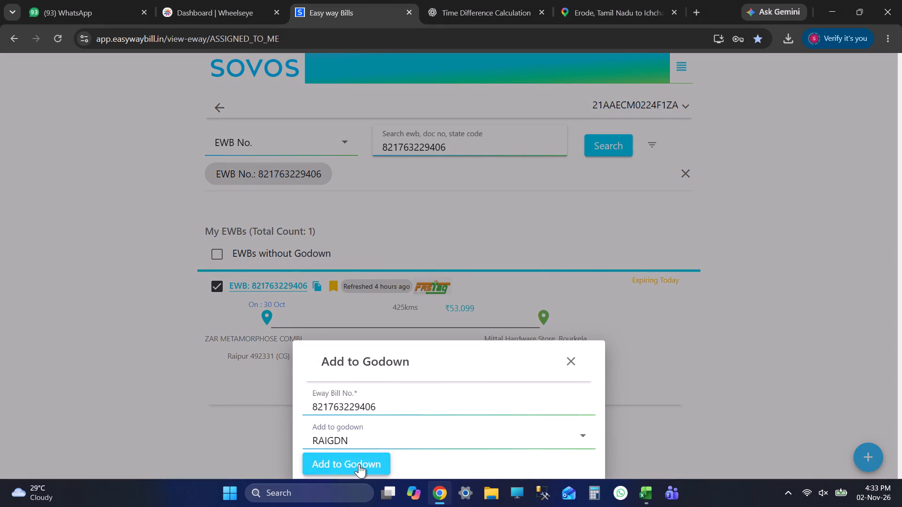
Highlight waybill cell D5 in the Excel BOOKING sheet with yellow fill.
key(alt+Tab)
click(159, 77)
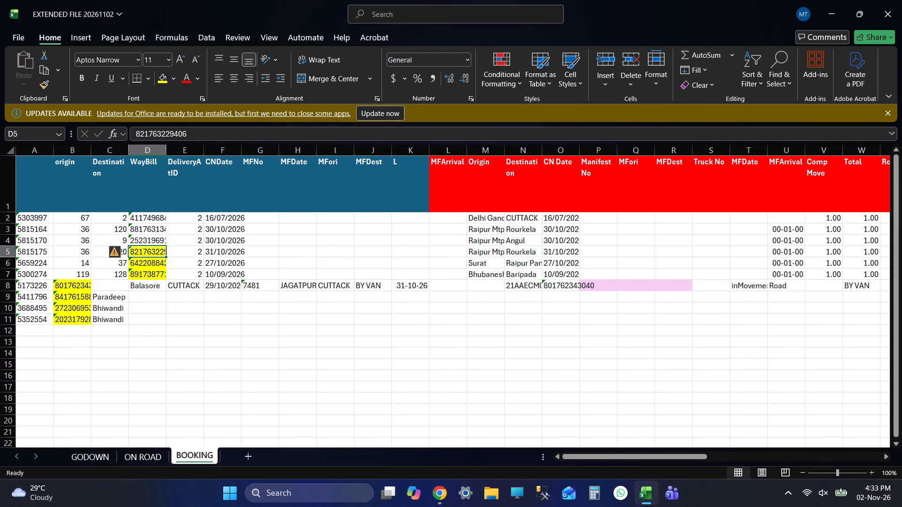
click(146, 238)
key(ctrl+c)
key(alt+Tab)
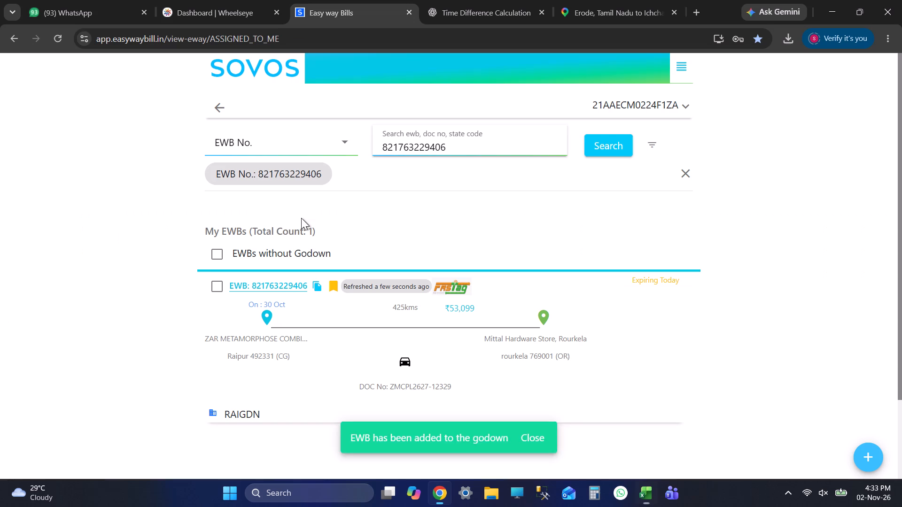
click(448, 156)
click(444, 139)
double_click(444, 142)
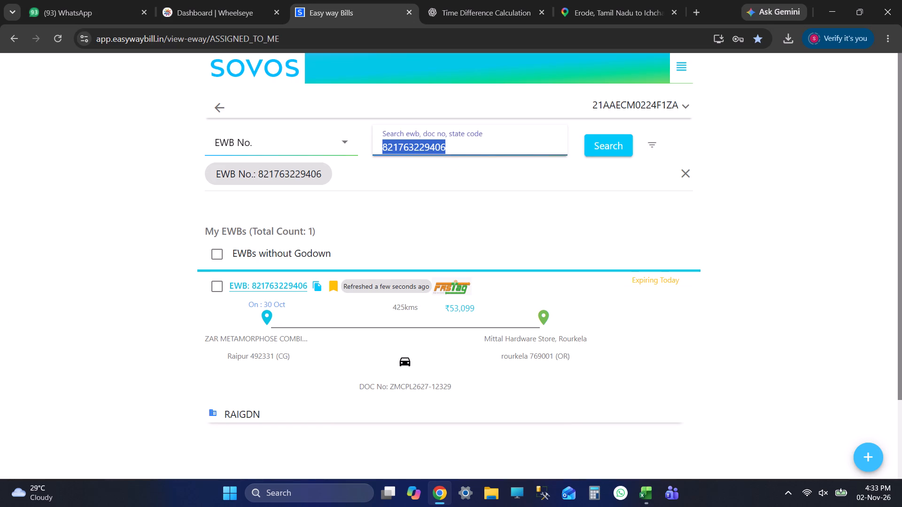
key(ctrl+v)
click(596, 144)
drag(217, 287, 222, 287)
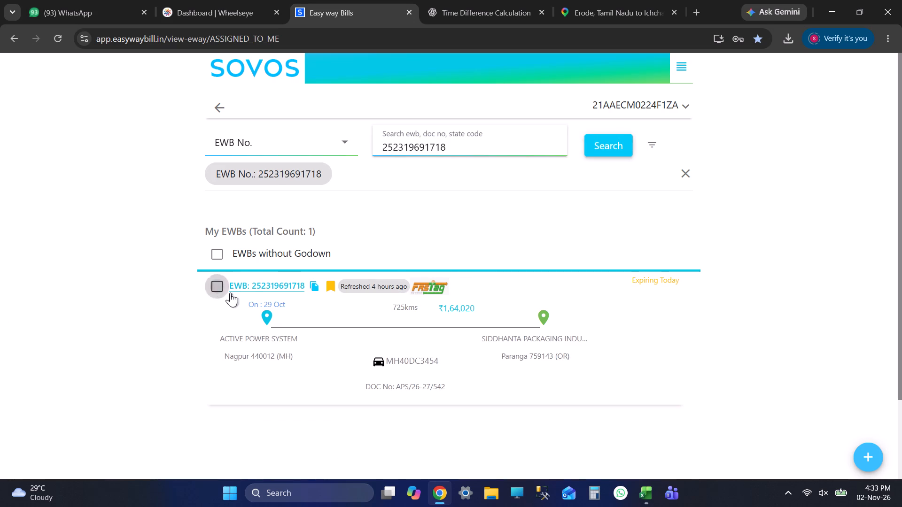
click(862, 453)
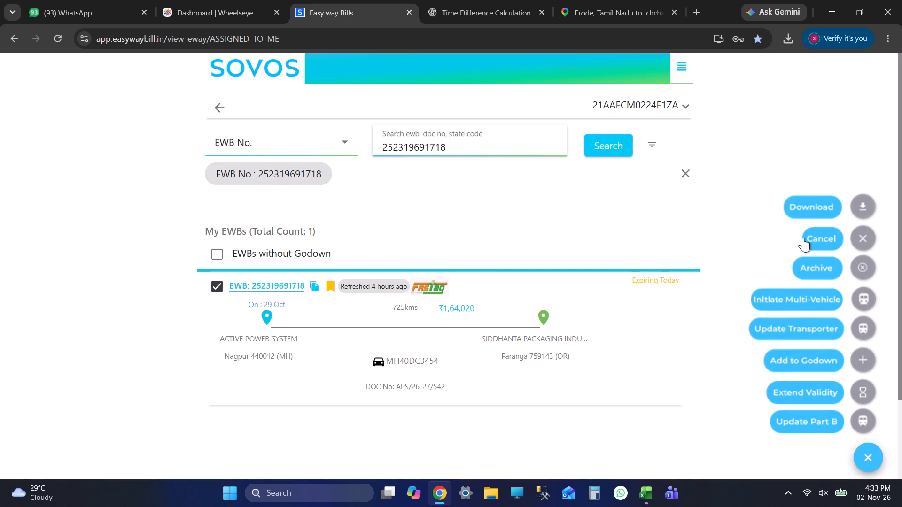
click(797, 362)
click(792, 359)
click(388, 441)
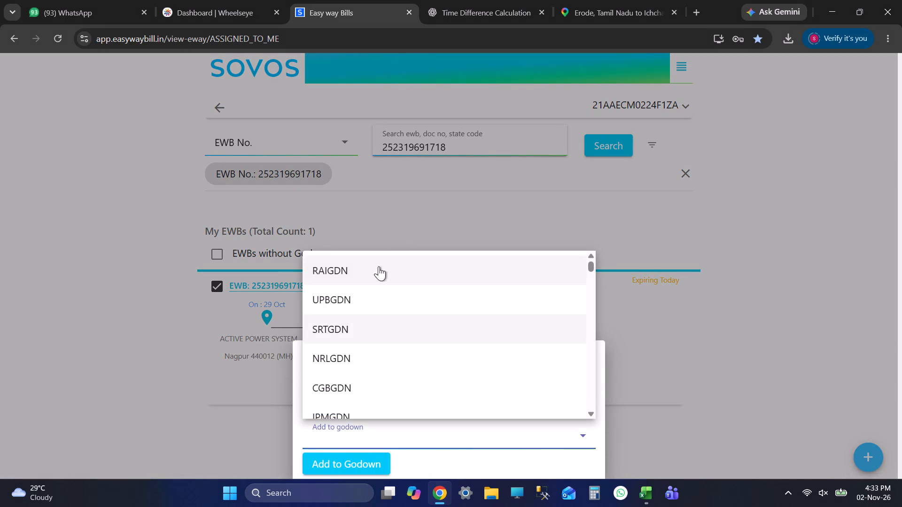
click(379, 266)
click(372, 461)
Highlight waybill cell D4 in the Excel BOOKING sheet with yellow fill.
key(alt+Tab)
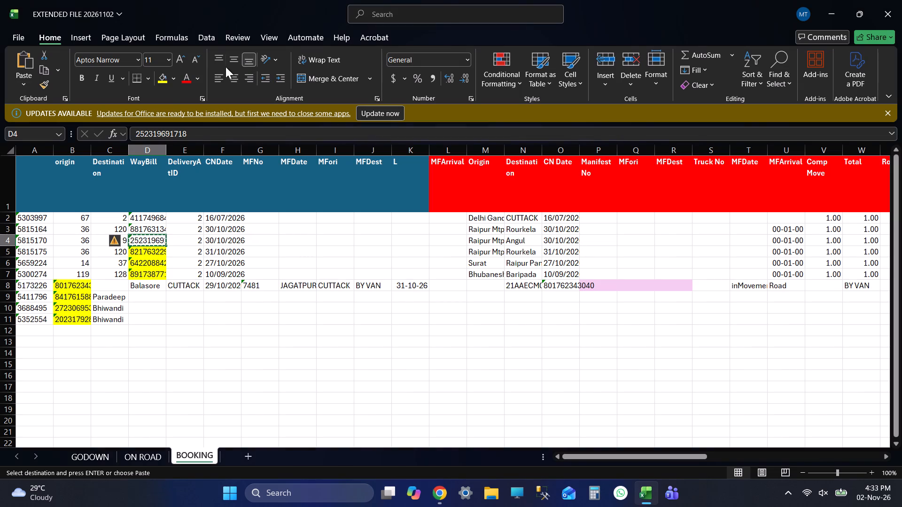
click(170, 80)
click(163, 76)
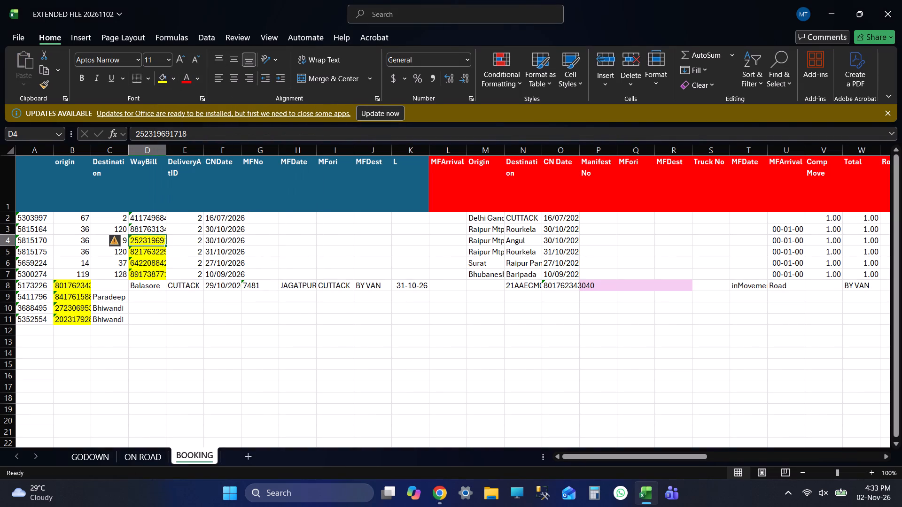
click(159, 228)
key(ctrl+c)
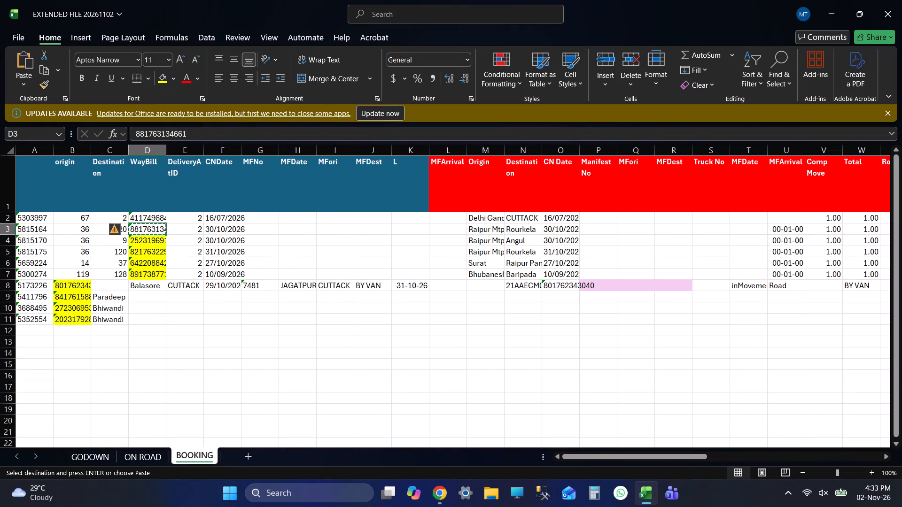
key(alt+Tab)
double_click(457, 143)
key(ctrl+v)
click(608, 148)
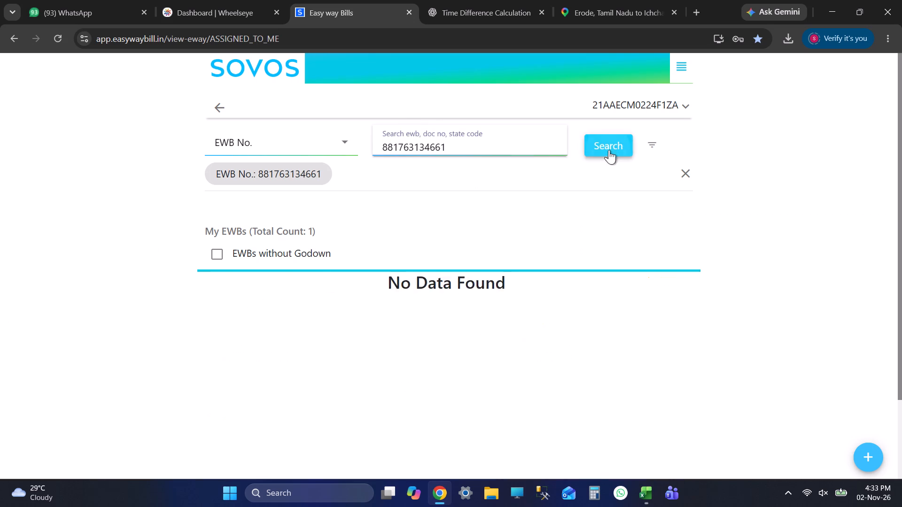
click(217, 283)
click(871, 466)
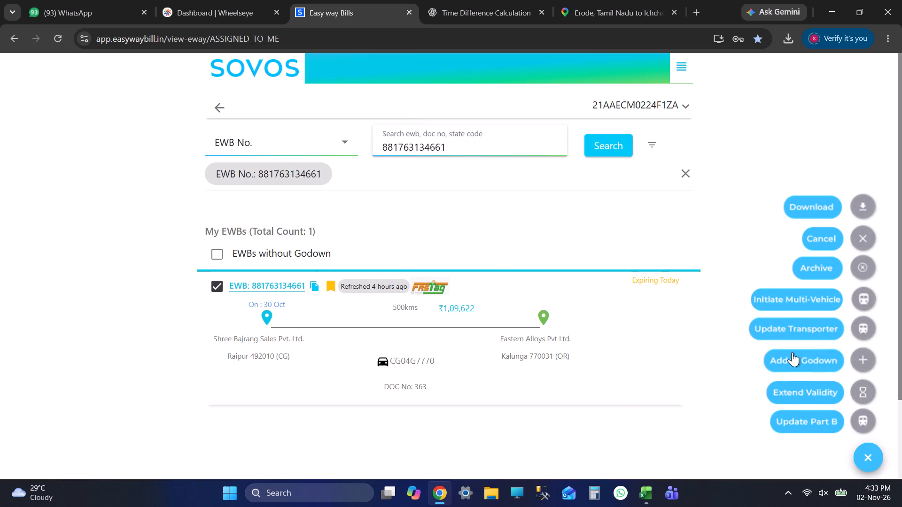
click(792, 352)
click(462, 427)
key(alt+Tab)
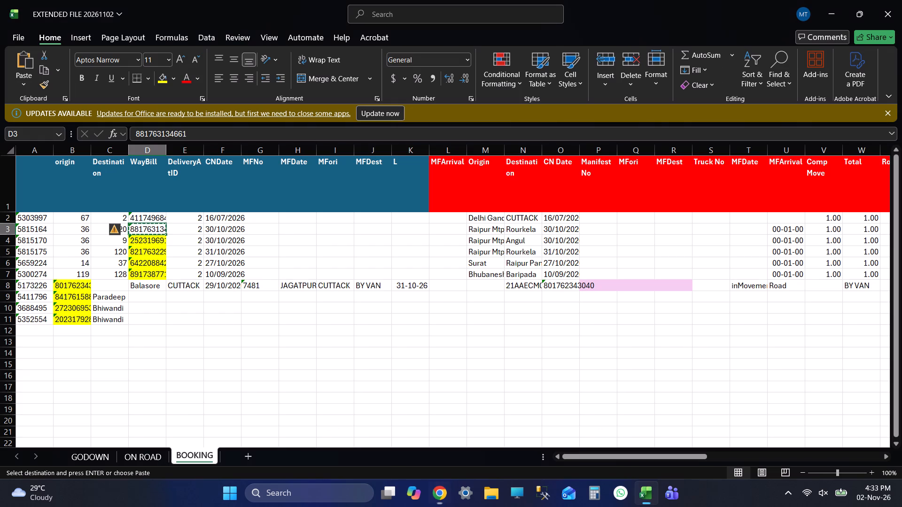
key(alt+Tab)
click(348, 270)
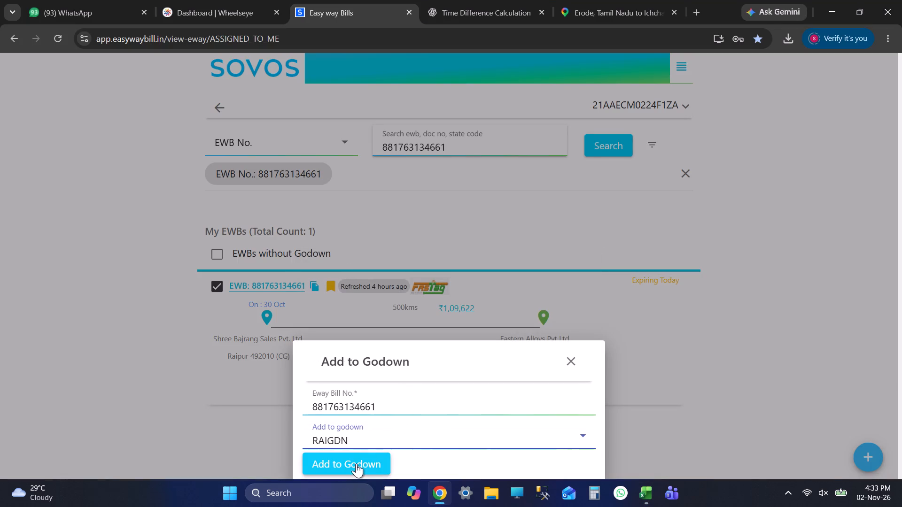
click(355, 464)
Highlight waybill cell D3 in the Excel BOOKING sheet with yellow fill.
key(alt+Tab)
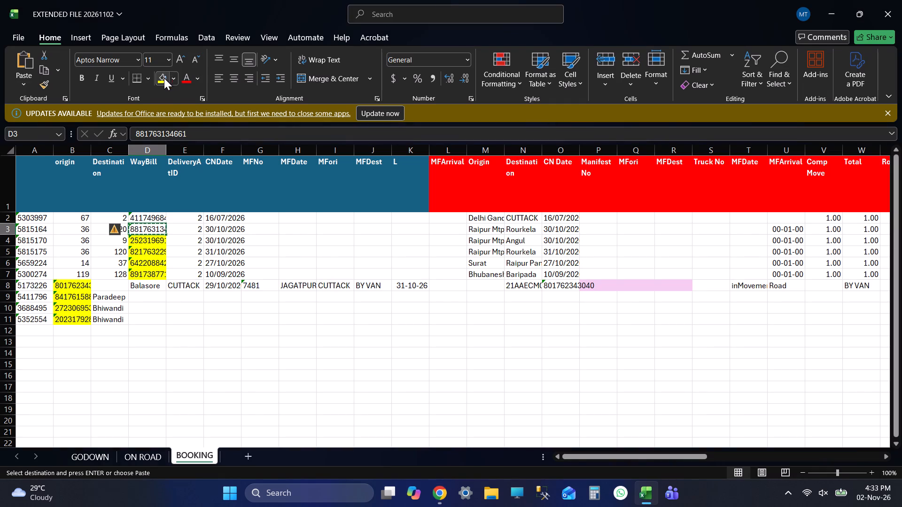
click(164, 78)
click(155, 219)
key(ctrl+c)
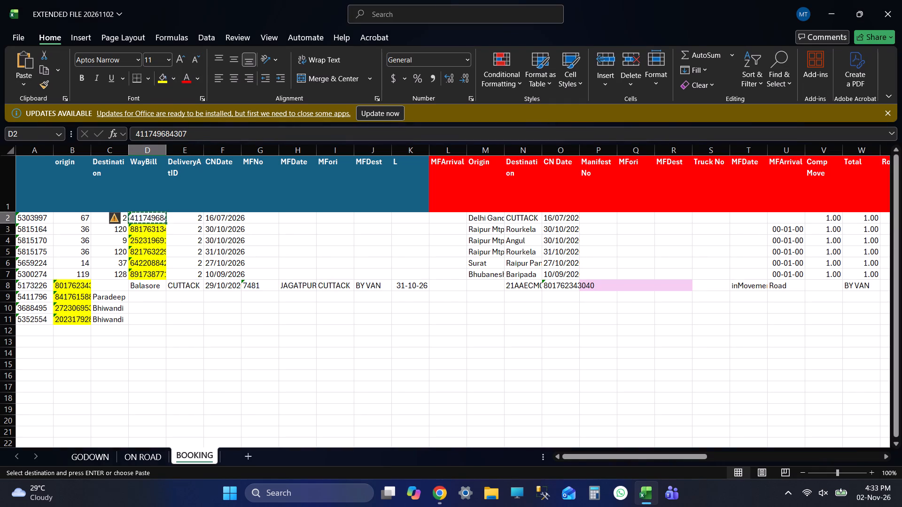
key(alt+Tab)
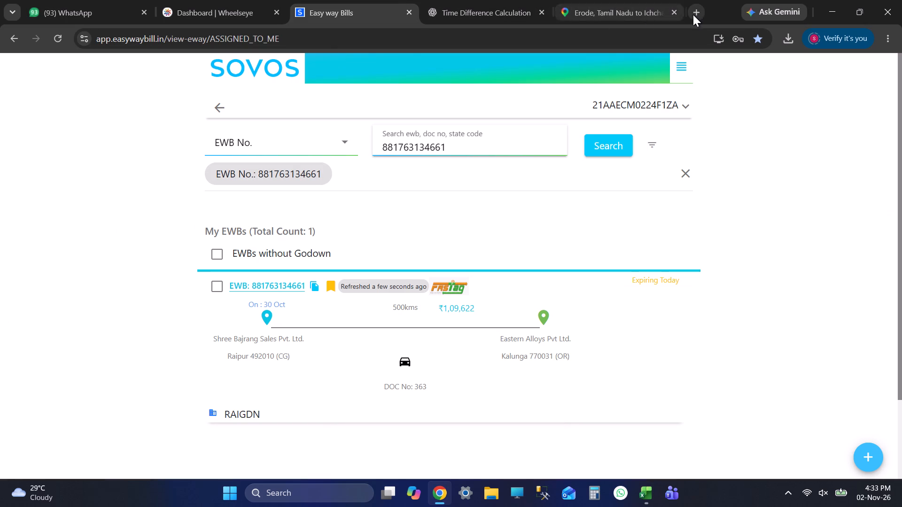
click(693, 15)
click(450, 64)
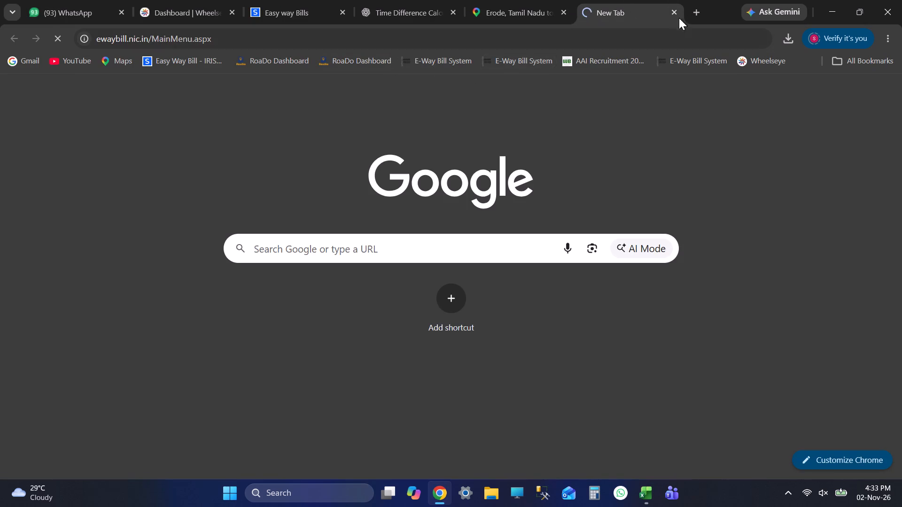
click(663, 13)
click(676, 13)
Open the bookmarked E-Way Bill System site at ewaybillgst.gov.in in a new browser tab.
click(700, 12)
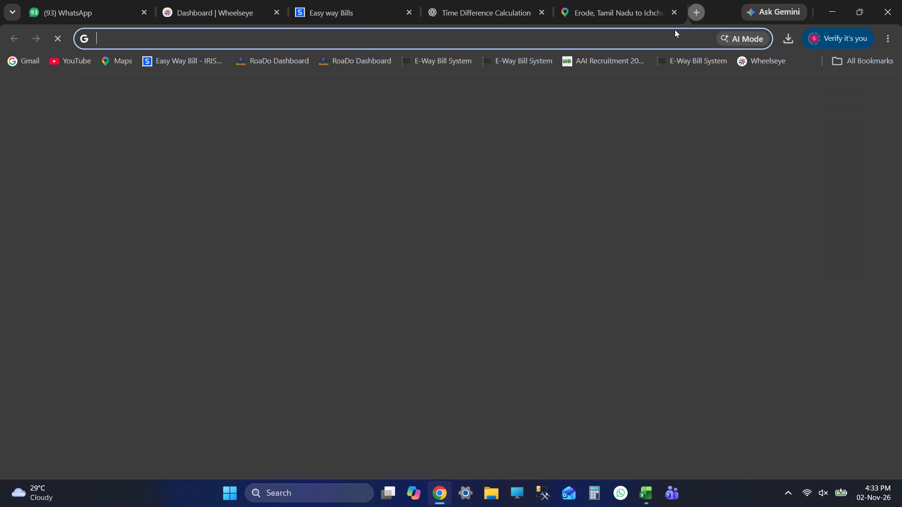
click(544, 64)
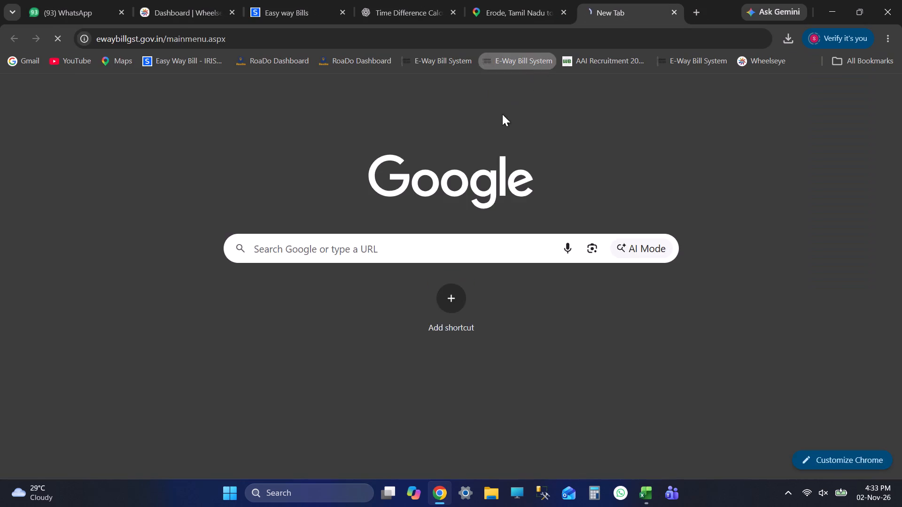